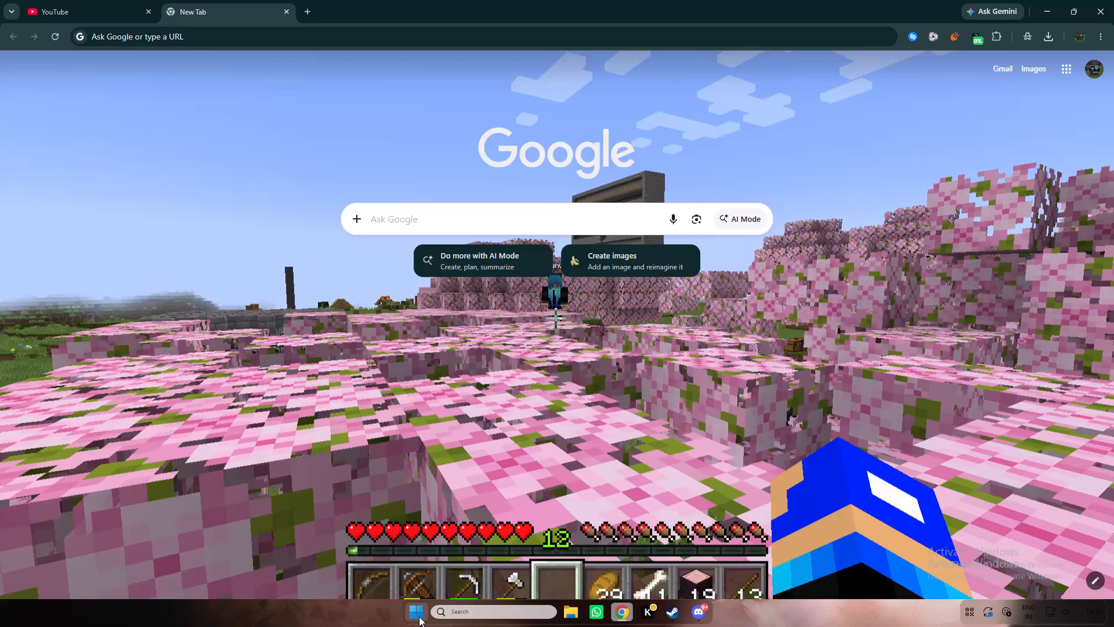
# Launch the Krita digital painting application.
pyautogui.click(419, 617)
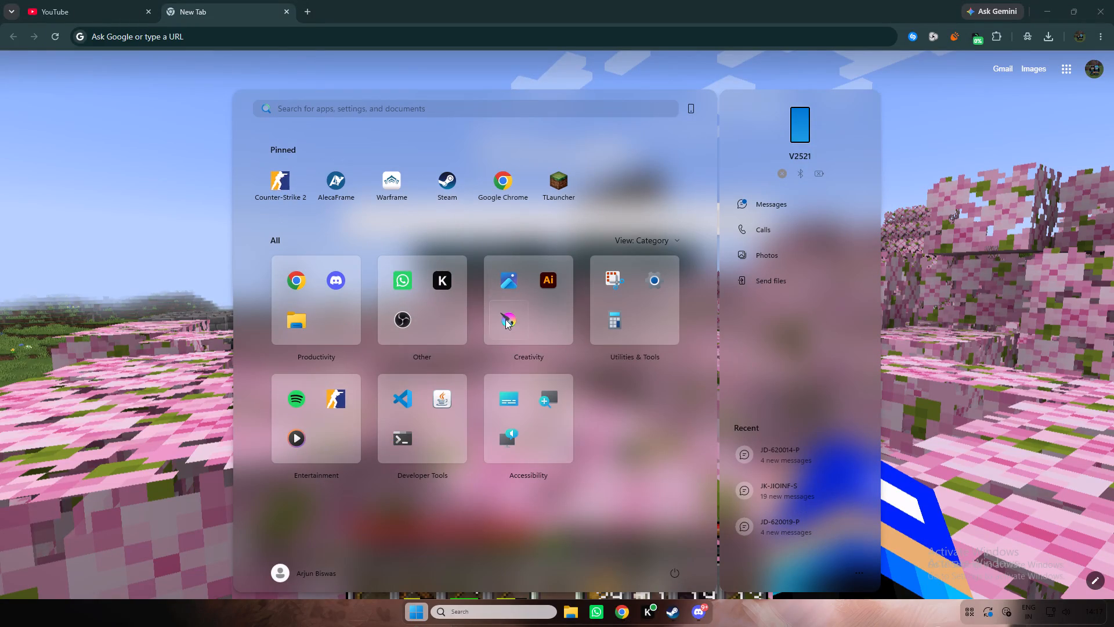
pyautogui.click(505, 319)
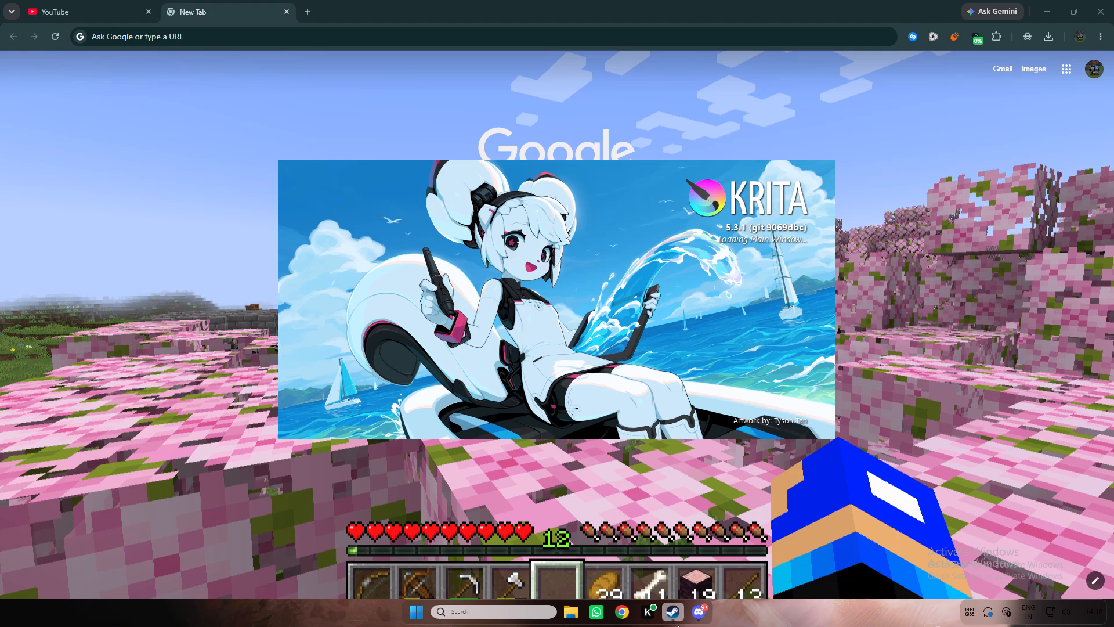
# Show the hidden background app icons in the system tray.
pyautogui.click(974, 608)
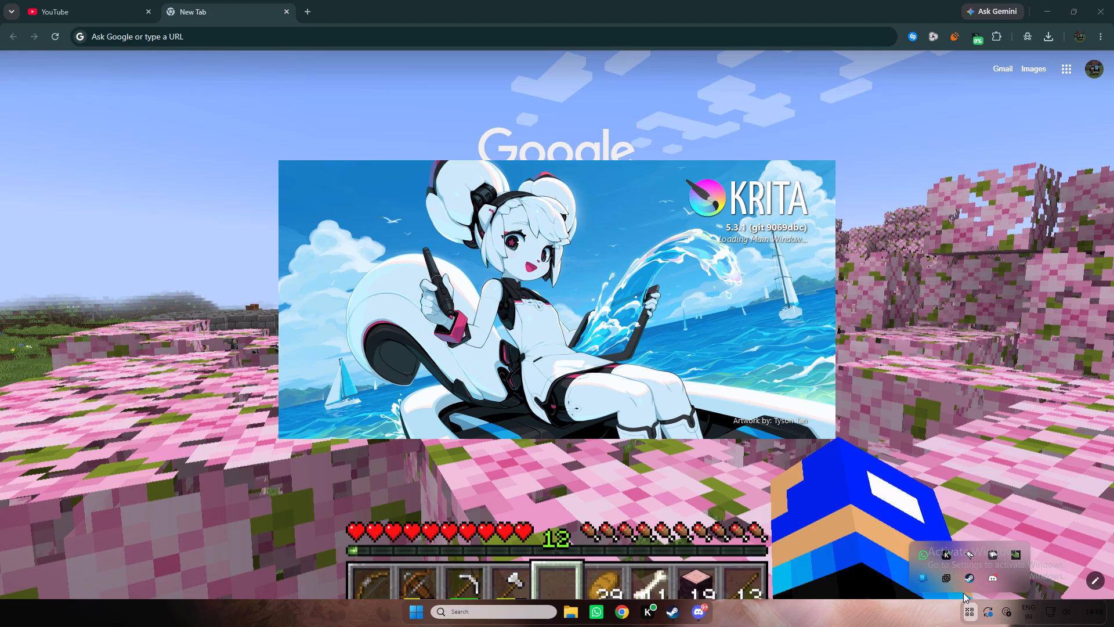
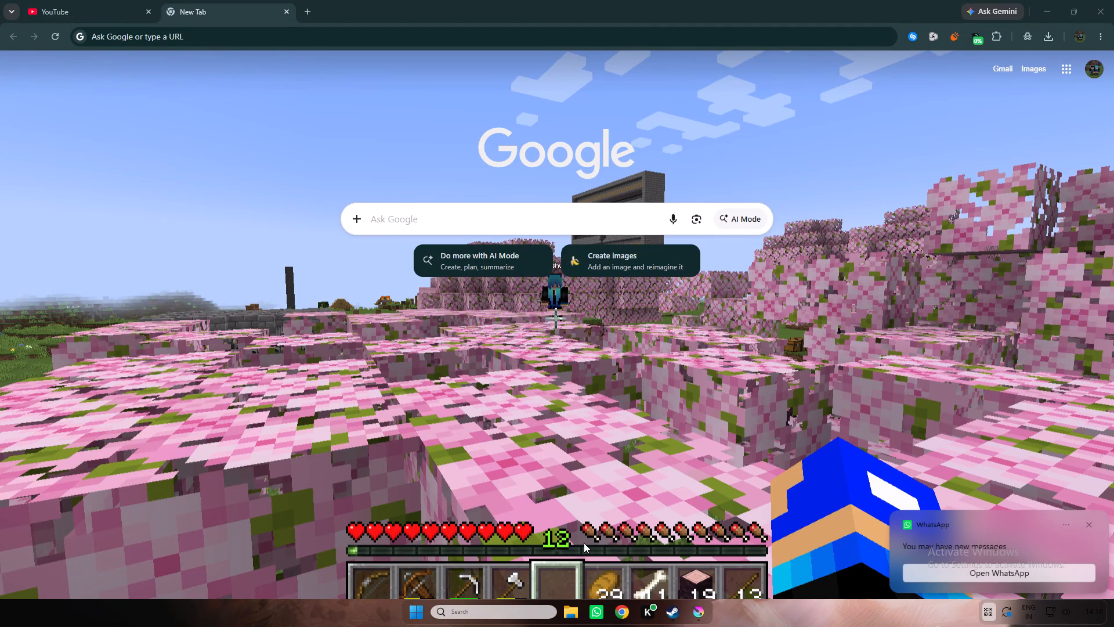
# Switch to Krita and open the recent image free money type shi.kra.
pyautogui.doubleClick(699, 619)
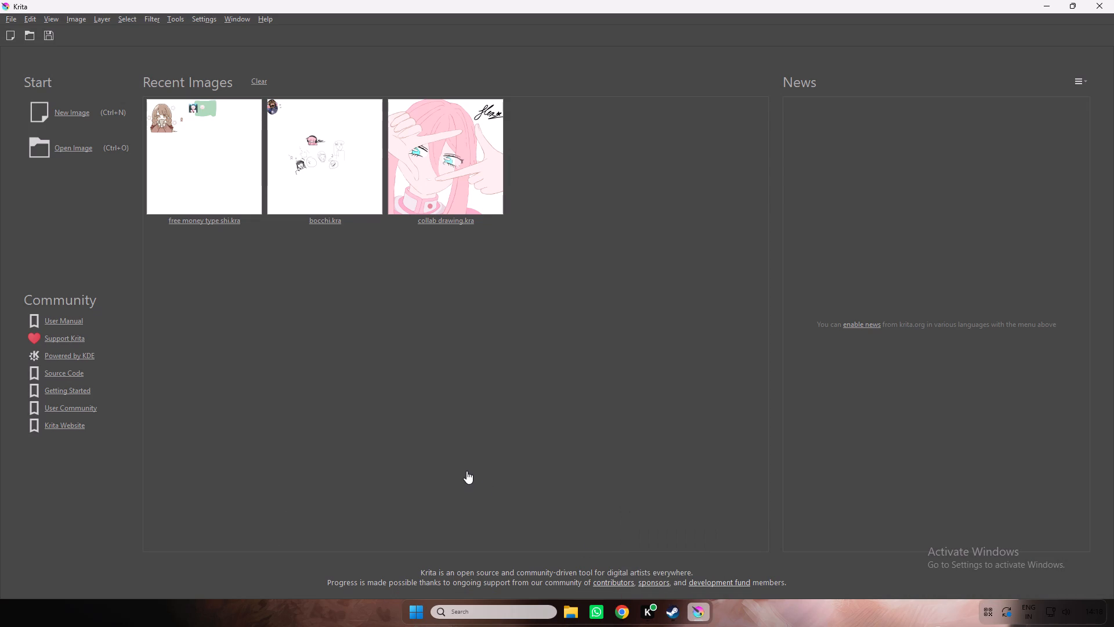
pyautogui.click(234, 159)
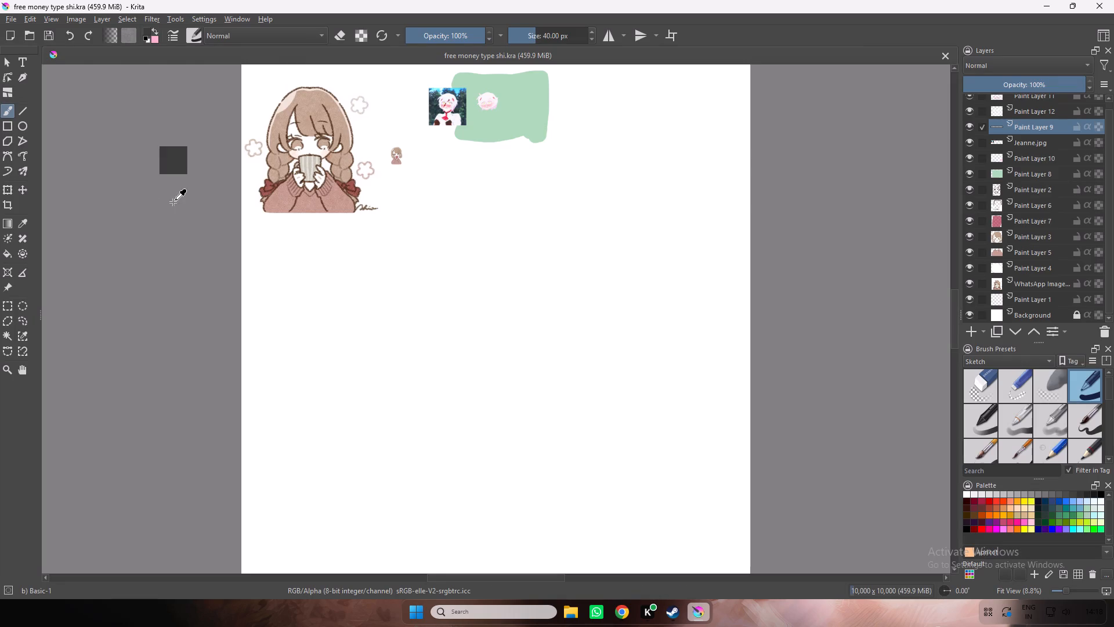
# Add a new paint layer above Paint Layer 11, at the top of the layer stack.
pyautogui.hotkey('ctrl', '=')
pyautogui.hotkey('ctrl', '=')
pyautogui.hotkey('ctrl', '=')
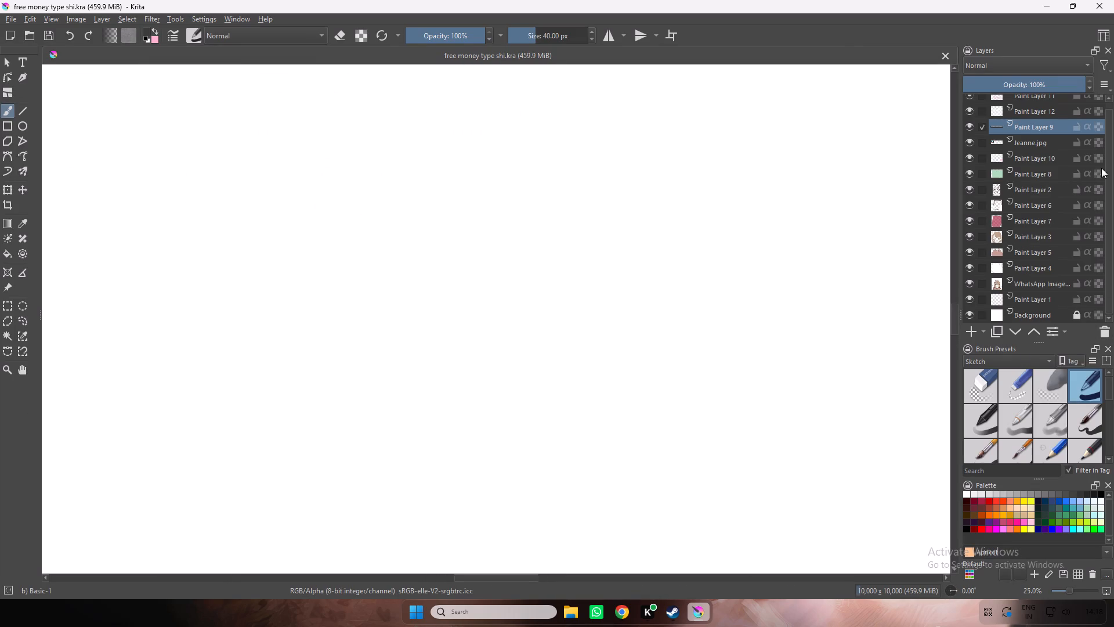
pyautogui.click(1108, 120)
pyautogui.moveTo(1109, 117); pyautogui.dragTo(1113, 91)
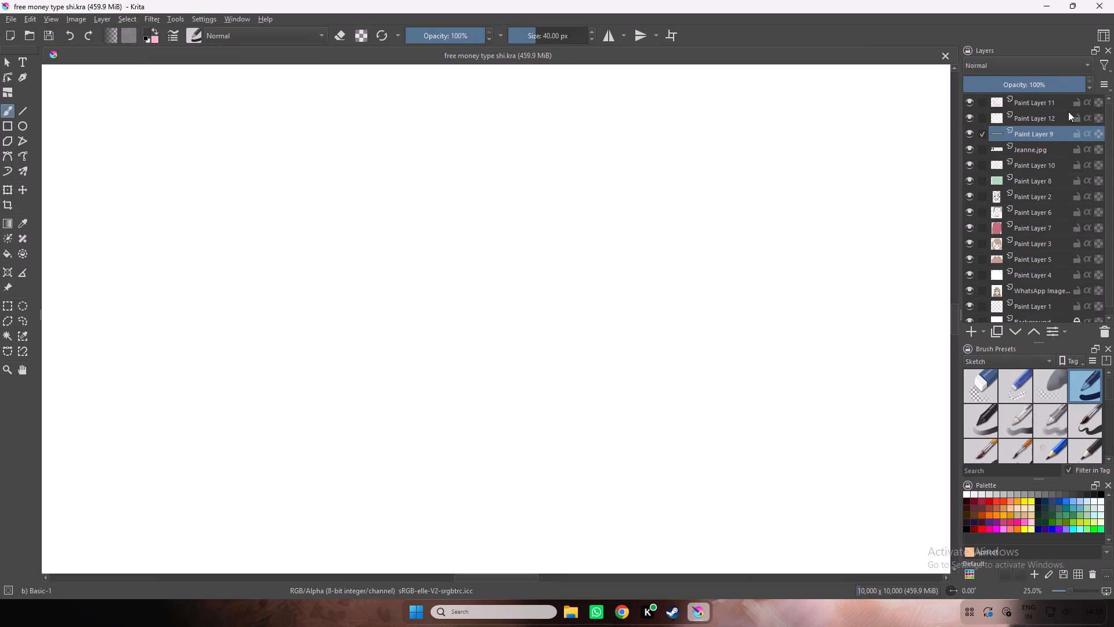
pyautogui.click(1054, 111)
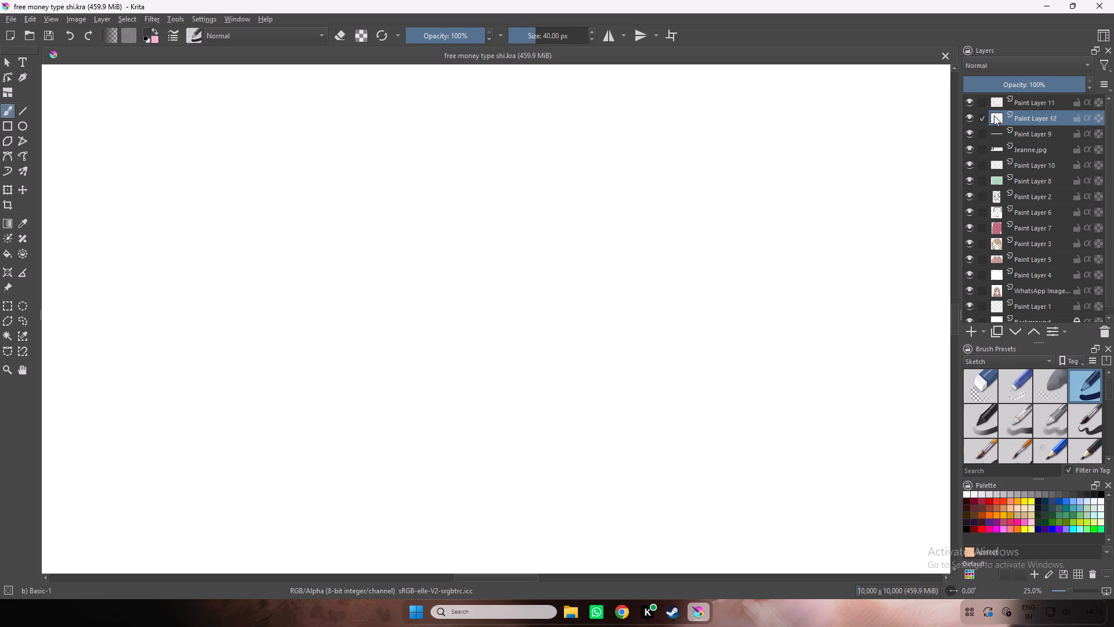
pyautogui.click(1037, 107)
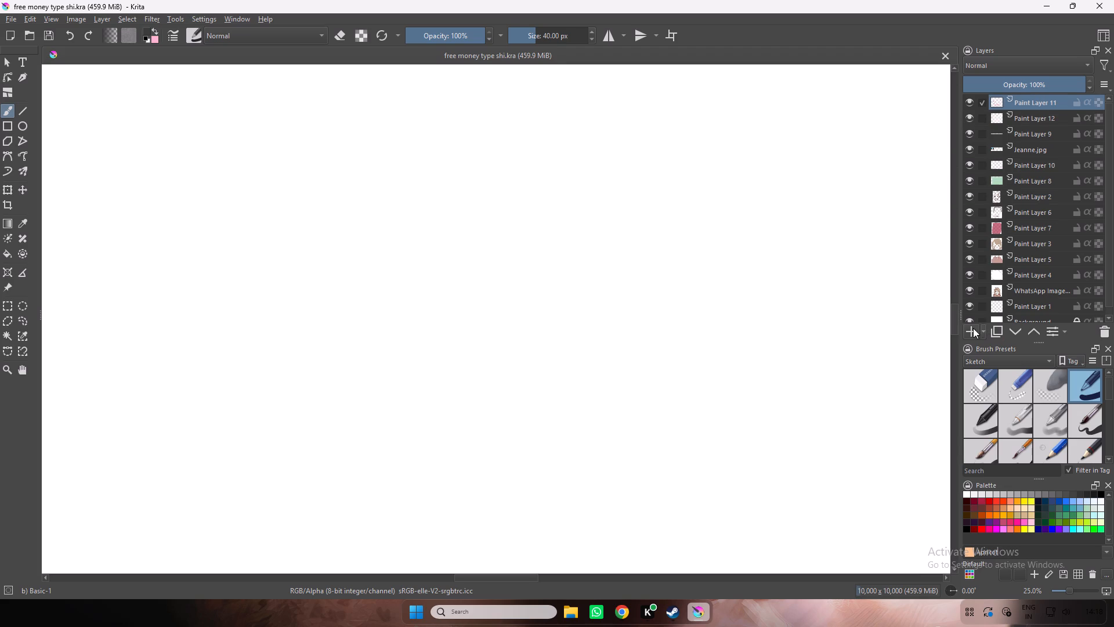
pyautogui.click(971, 328)
# Paint a small rounded patch in Unbleached silk with the 40 px brush on a blank area of the canvas.
pyautogui.press('space')
pyautogui.press('space')
pyautogui.press('space')
pyautogui.press('space')
pyautogui.press('space')
pyautogui.press('space')
pyautogui.press('space')
pyautogui.press('space')
pyautogui.press('space')
pyautogui.press('space')
pyautogui.press('space')
pyautogui.press('space')
pyautogui.press('space')
pyautogui.press('space')
pyautogui.press('space')
pyautogui.press('space')
pyautogui.press('space')
pyautogui.press('space')
pyautogui.press('space')
pyautogui.press('space')
pyautogui.moveTo(580, 251); pyautogui.dragTo(793, 492)
pyautogui.moveTo(703, 380); pyautogui.dragTo(543, 473)
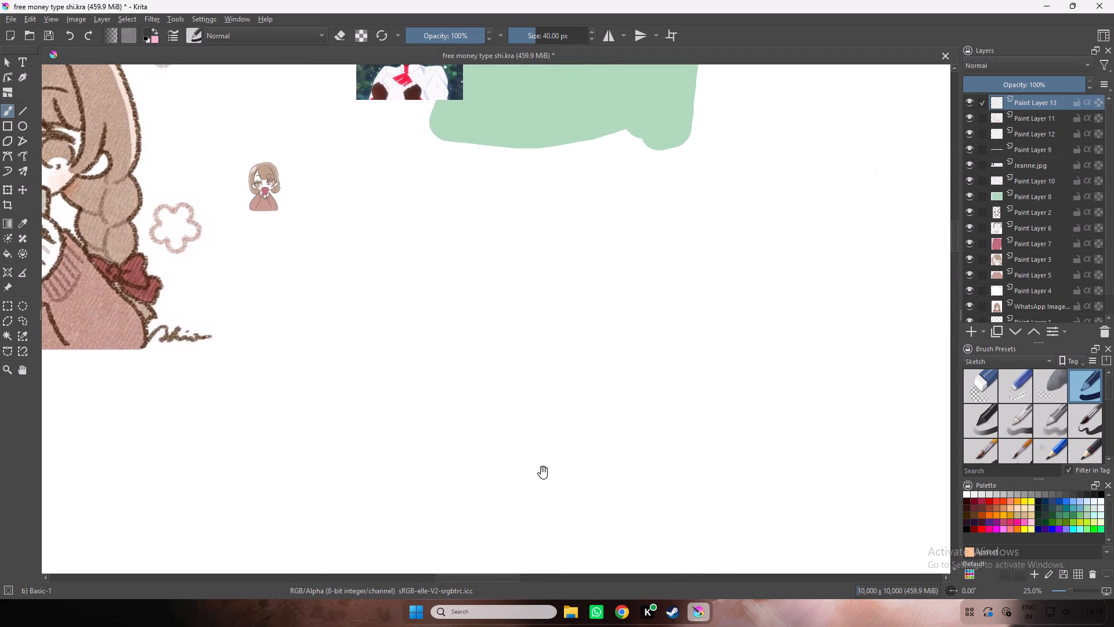
pyautogui.hotkey('ctrl', '=')
pyautogui.hotkey('ctrl', '=')
pyautogui.hotkey('ctrl', '=')
pyautogui.hotkey('ctrl', '=')
pyautogui.hotkey('ctrl', '=')
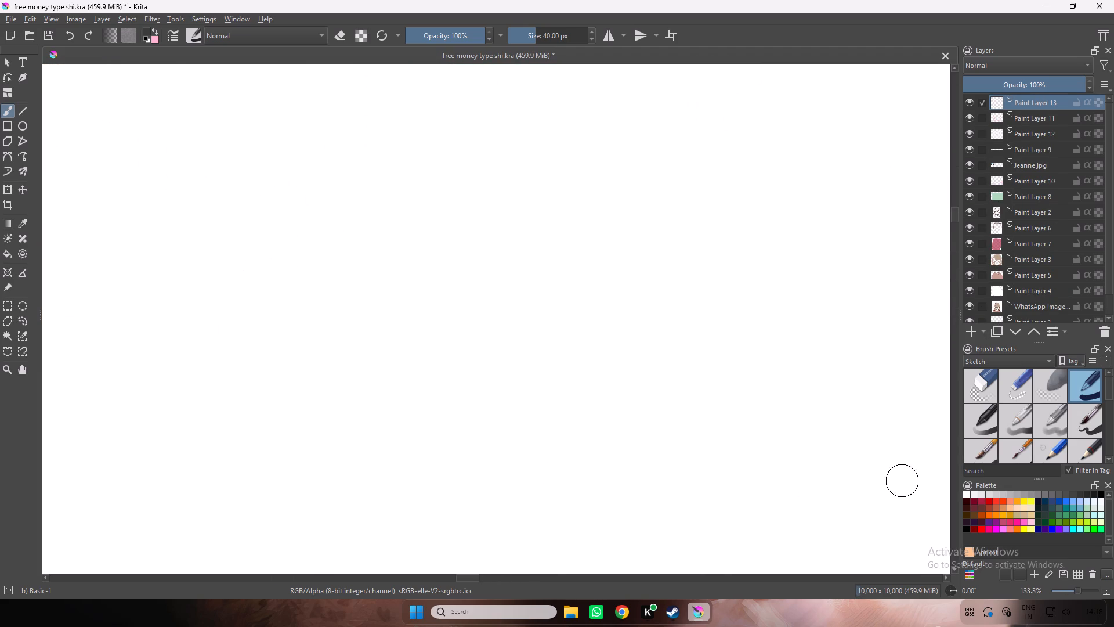
pyautogui.click(1010, 507)
pyautogui.click(1019, 506)
pyautogui.moveTo(507, 261); pyautogui.dragTo(502, 300)
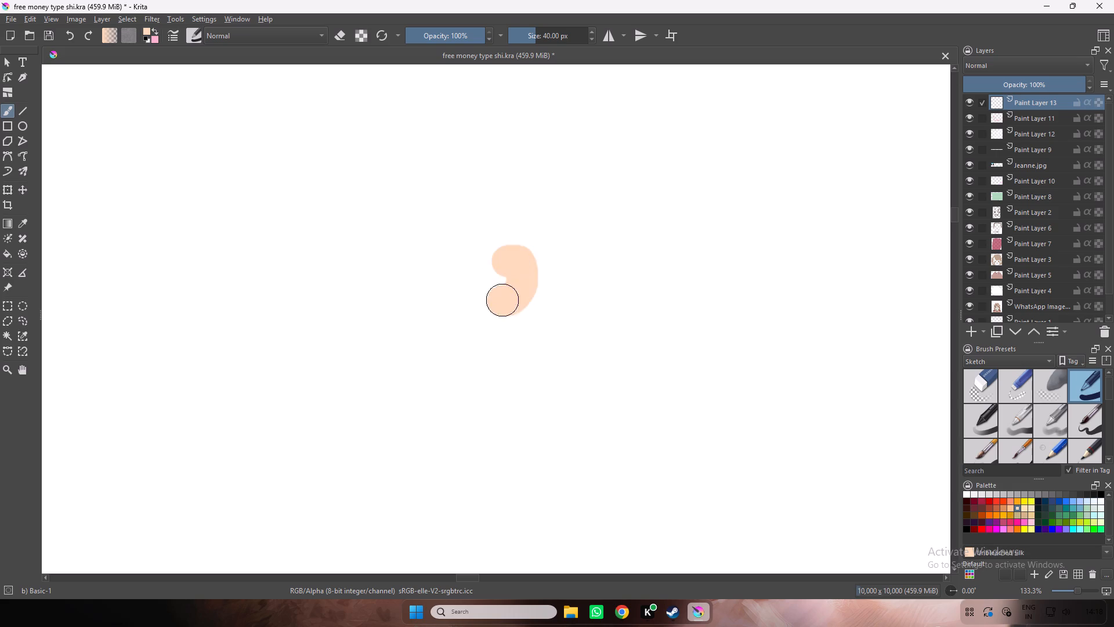
pyautogui.moveTo(502, 300); pyautogui.dragTo(541, 279)
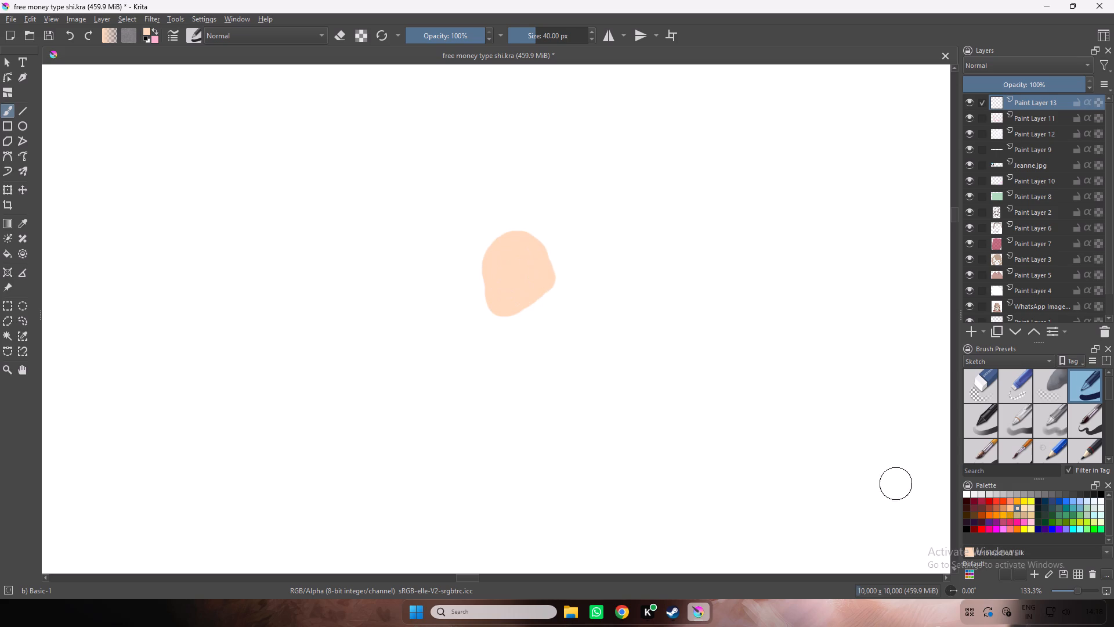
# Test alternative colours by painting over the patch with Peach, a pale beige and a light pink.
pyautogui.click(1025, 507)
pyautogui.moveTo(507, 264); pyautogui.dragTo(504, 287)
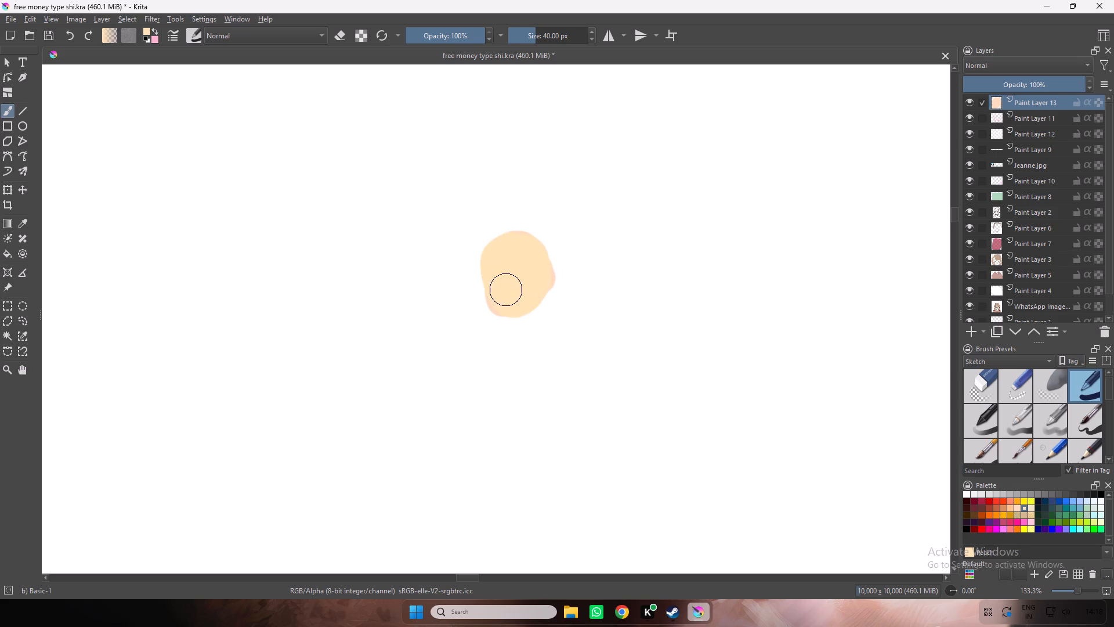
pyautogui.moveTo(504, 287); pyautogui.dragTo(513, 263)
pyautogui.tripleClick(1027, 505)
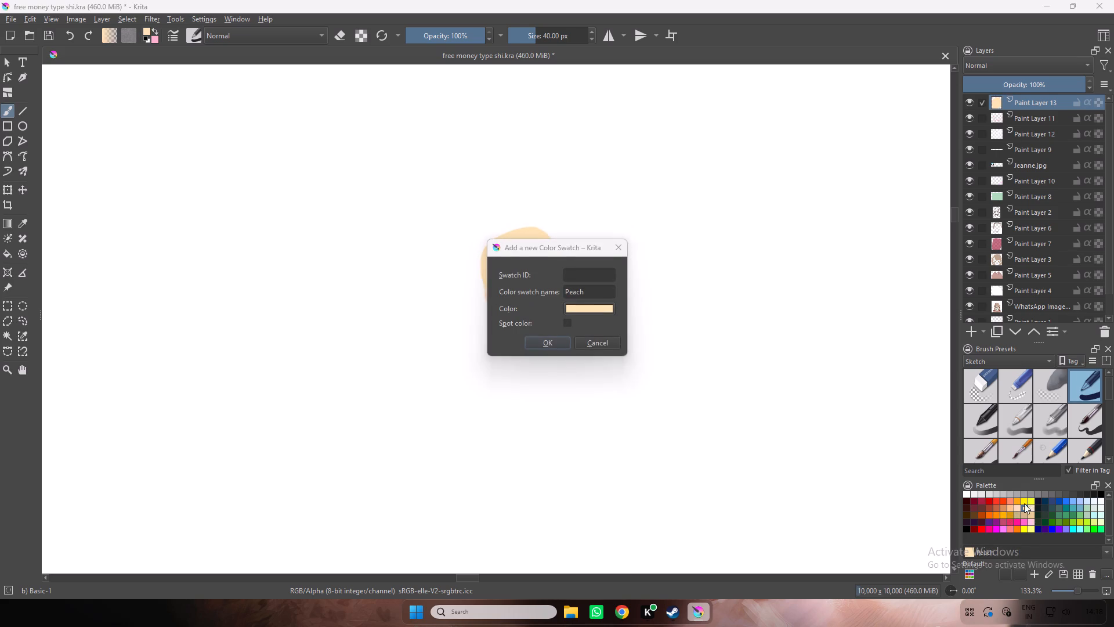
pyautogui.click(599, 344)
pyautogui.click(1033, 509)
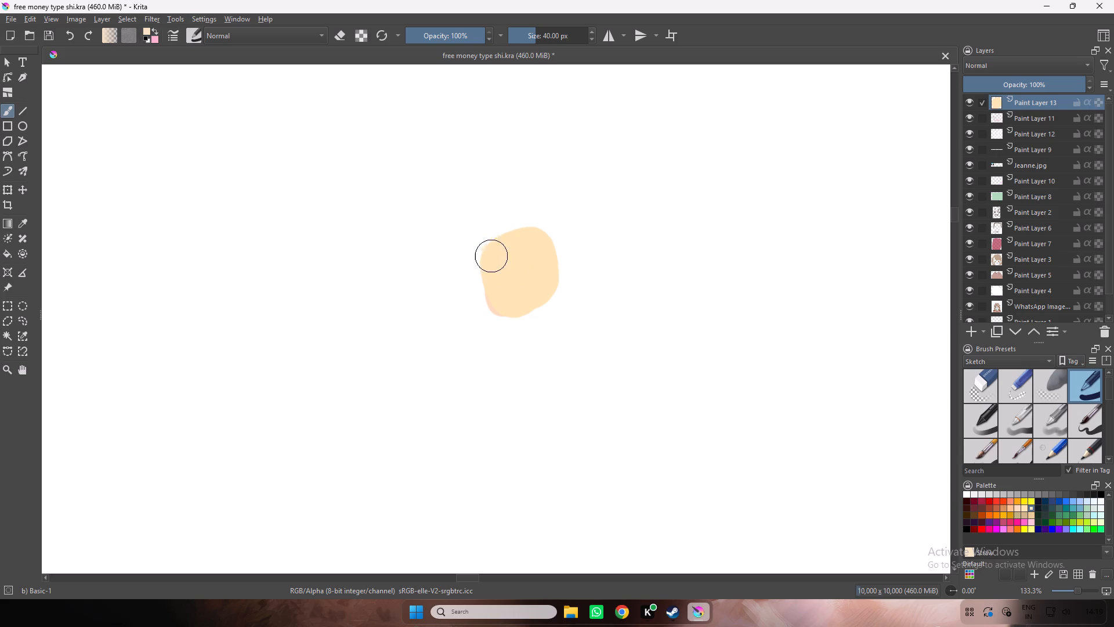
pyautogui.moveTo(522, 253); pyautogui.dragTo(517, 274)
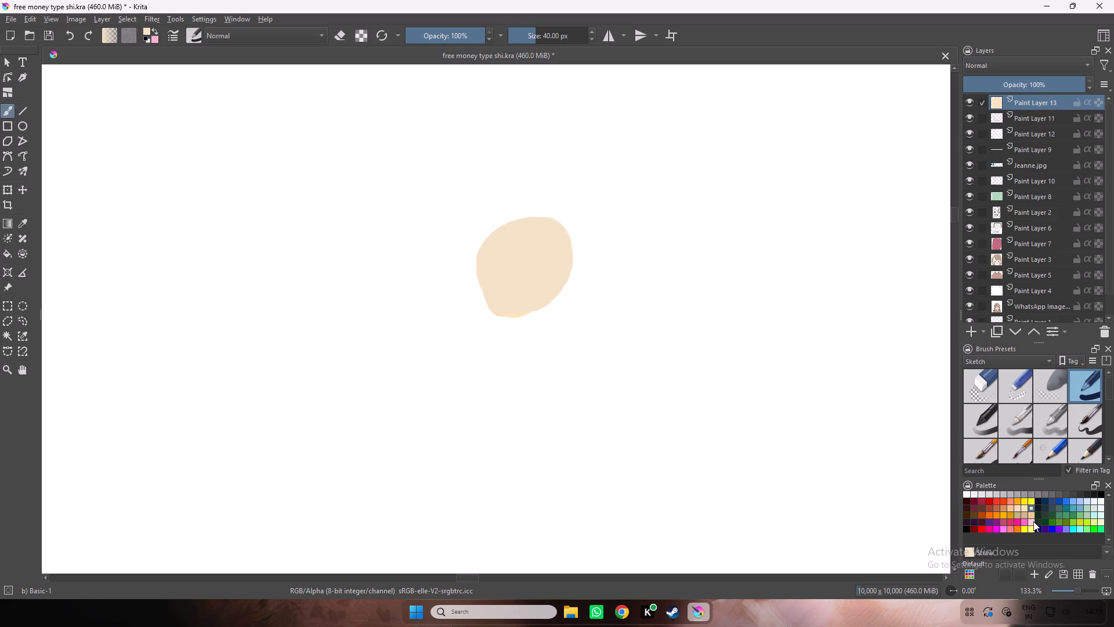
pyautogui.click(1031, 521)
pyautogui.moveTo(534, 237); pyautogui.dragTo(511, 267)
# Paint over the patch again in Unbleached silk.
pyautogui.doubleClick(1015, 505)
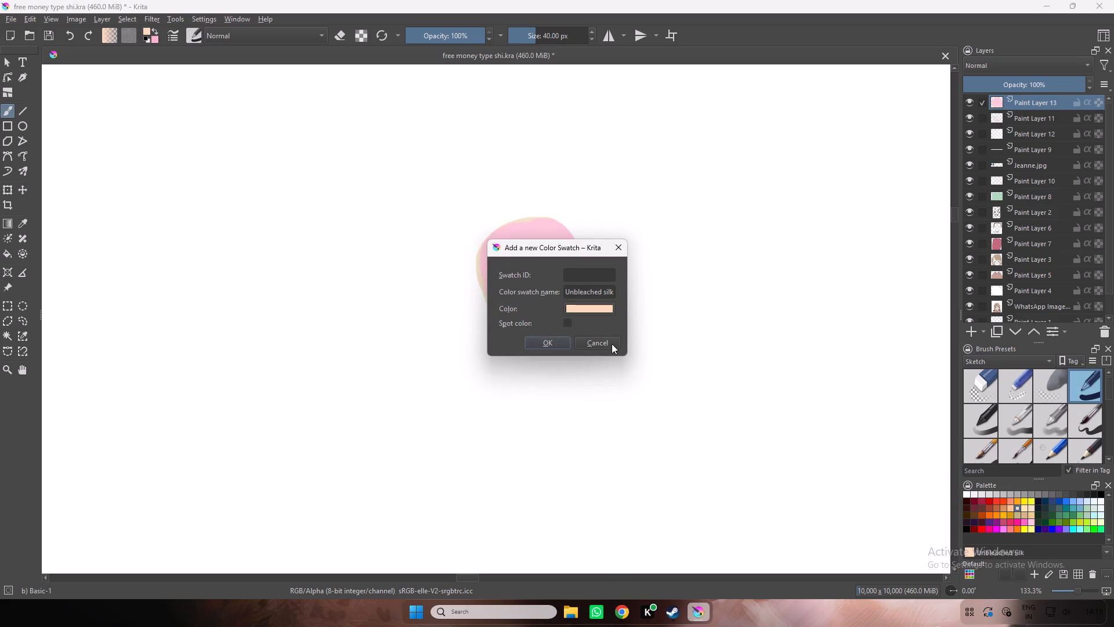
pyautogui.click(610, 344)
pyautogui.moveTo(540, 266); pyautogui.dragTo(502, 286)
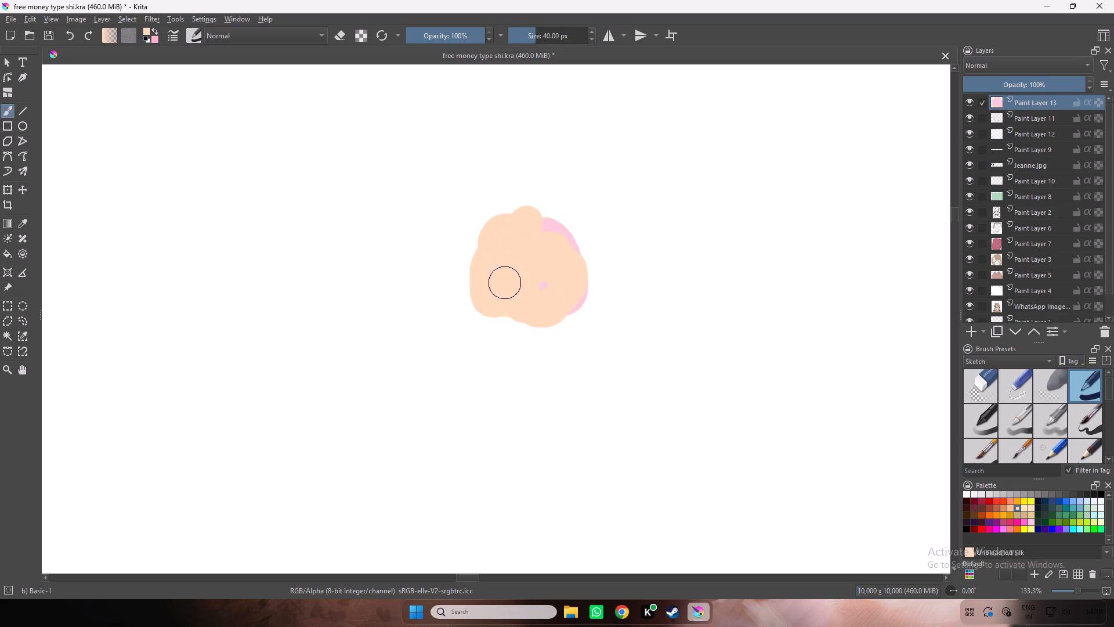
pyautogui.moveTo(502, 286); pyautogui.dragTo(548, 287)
# Erase the colour test patch and repaint it as a solid rounded blob in Unbleached silk.
pyautogui.press('e')
pyautogui.moveTo(572, 207); pyautogui.dragTo(505, 312)
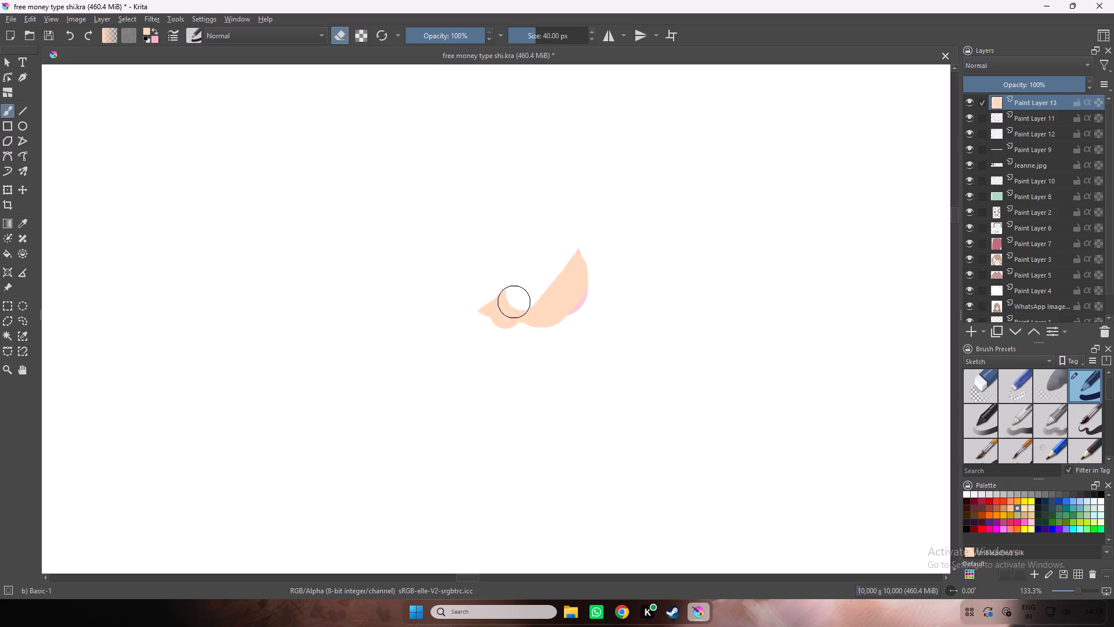
pyautogui.moveTo(505, 312); pyautogui.dragTo(469, 321)
pyautogui.press('e')
pyautogui.moveTo(511, 294); pyautogui.dragTo(516, 305)
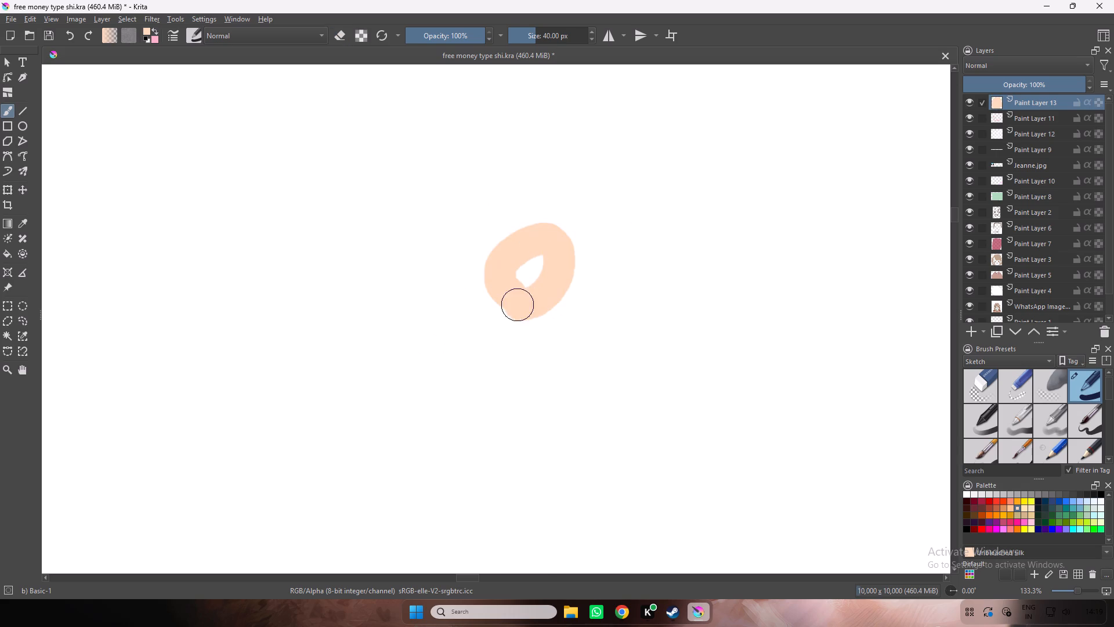
pyautogui.moveTo(516, 305); pyautogui.dragTo(482, 263)
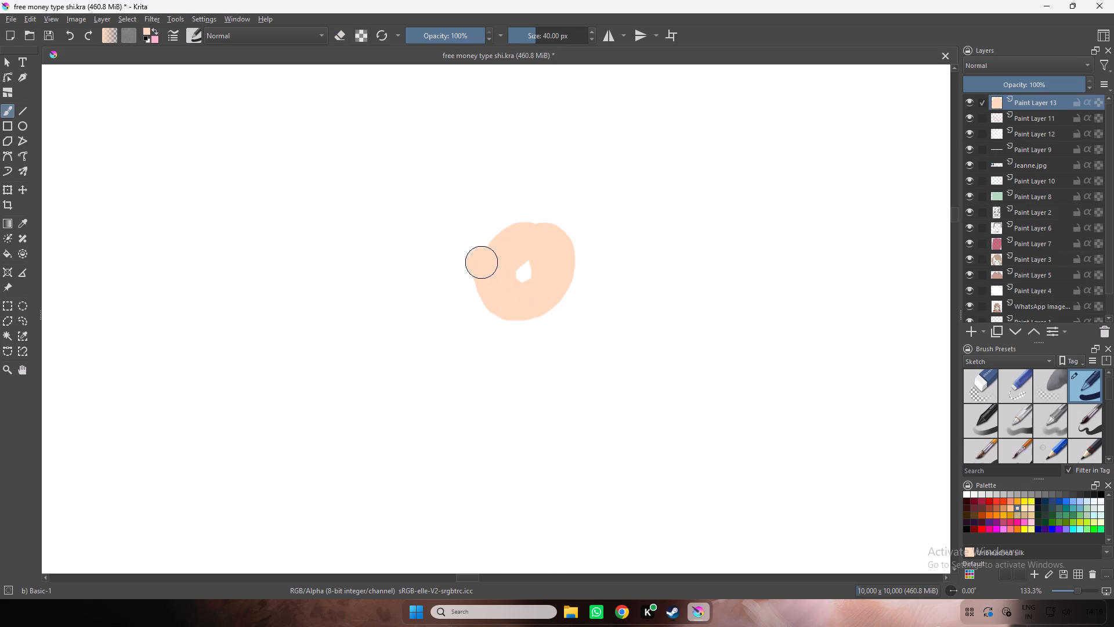
pyautogui.moveTo(482, 263); pyautogui.dragTo(567, 266)
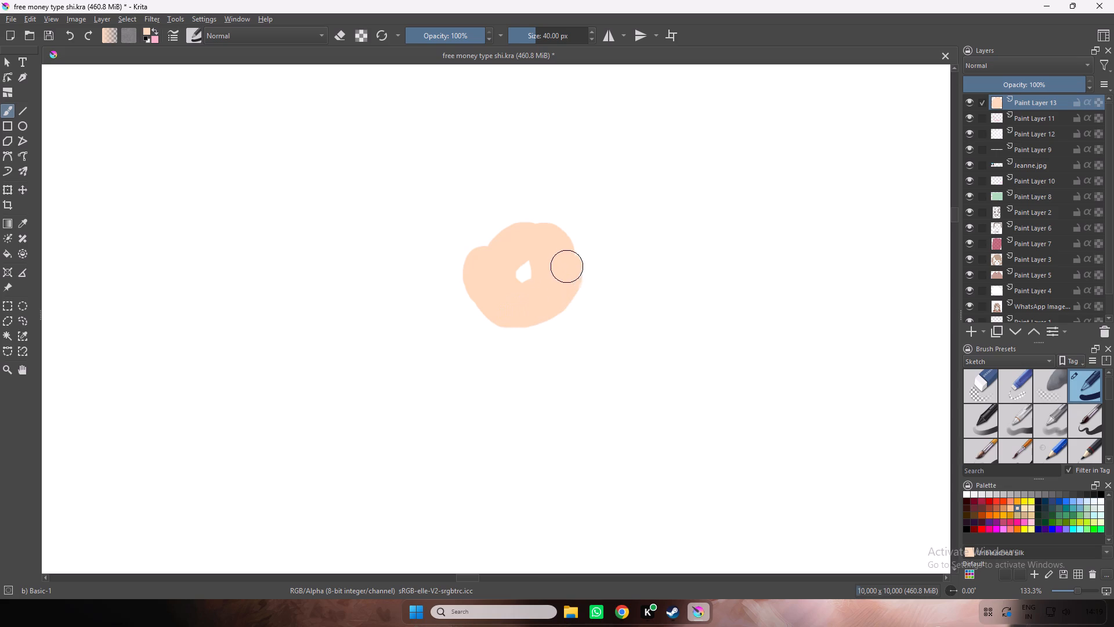
pyautogui.moveTo(567, 266); pyautogui.dragTo(490, 303)
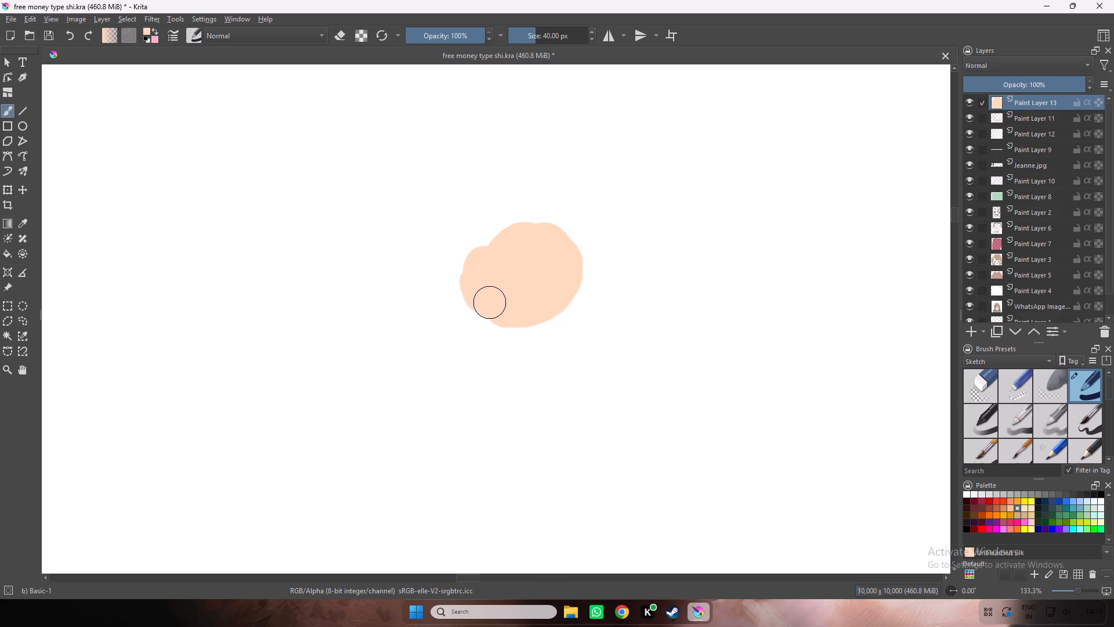
pyautogui.moveTo(490, 303); pyautogui.dragTo(505, 311)
# Load the Default colour palette from the palette library.
pyautogui.moveTo(1107, 517); pyautogui.dragTo(1108, 511)
pyautogui.moveTo(1108, 512); pyautogui.dragTo(1108, 529)
pyautogui.doubleClick(1110, 537)
pyautogui.doubleClick(968, 572)
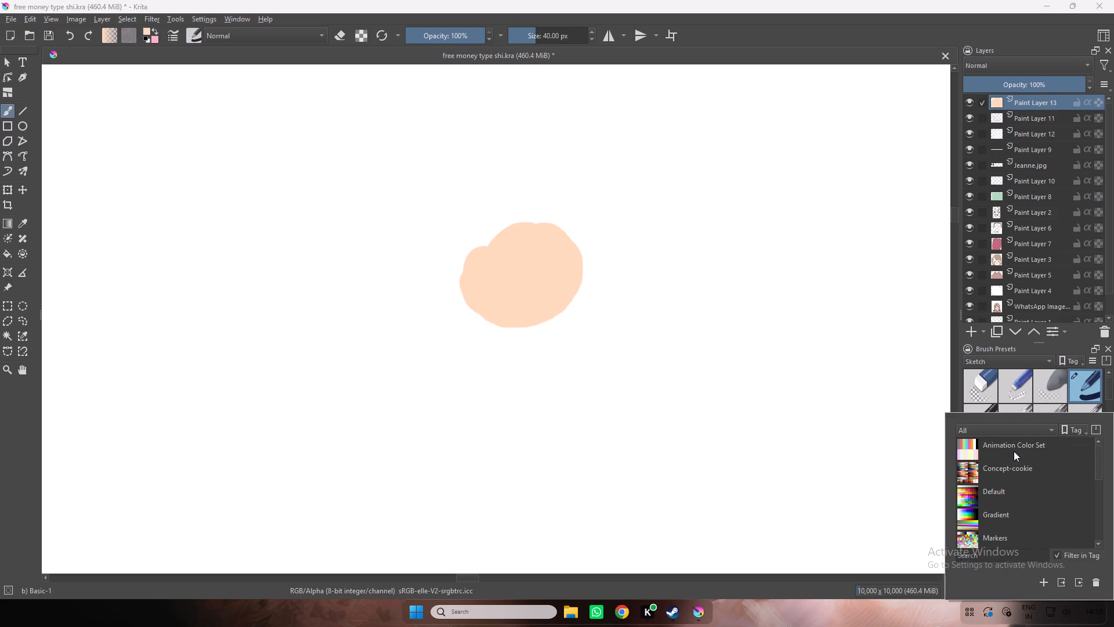
pyautogui.click(1014, 451)
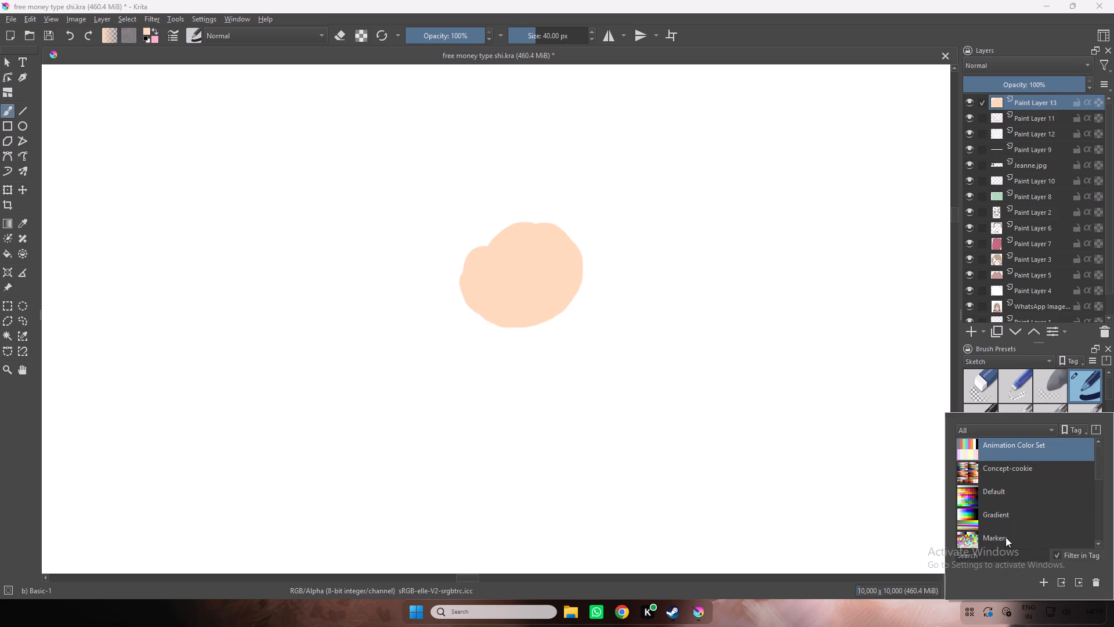
pyautogui.doubleClick(1003, 491)
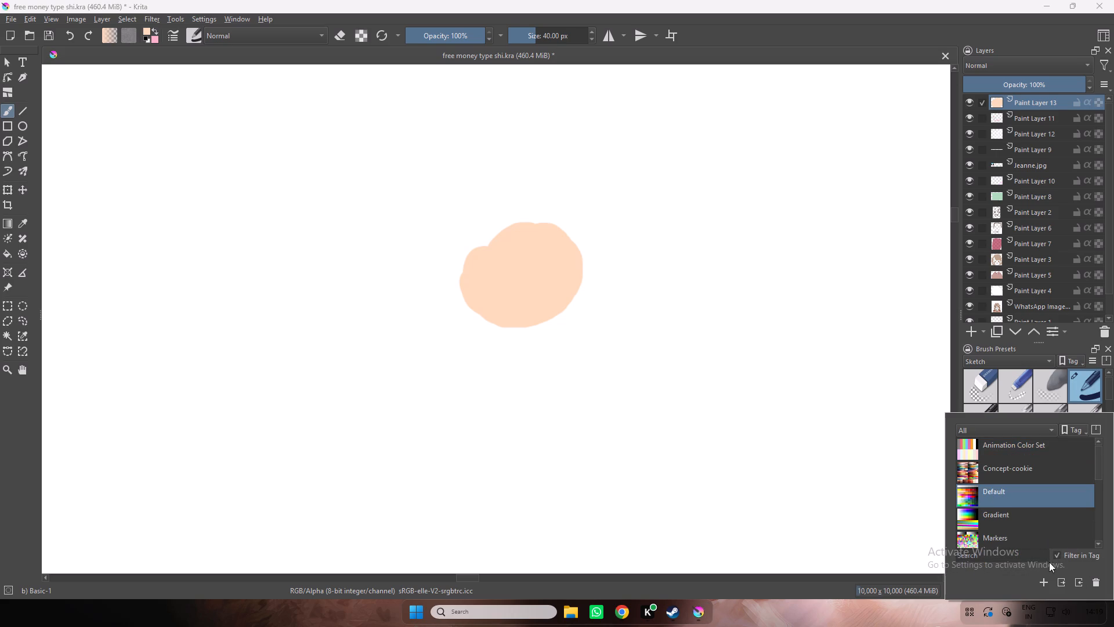
# Search the palette library for "pink".
pyautogui.click(1028, 570)
pyautogui.click(1014, 553)
pyautogui.write('pink')
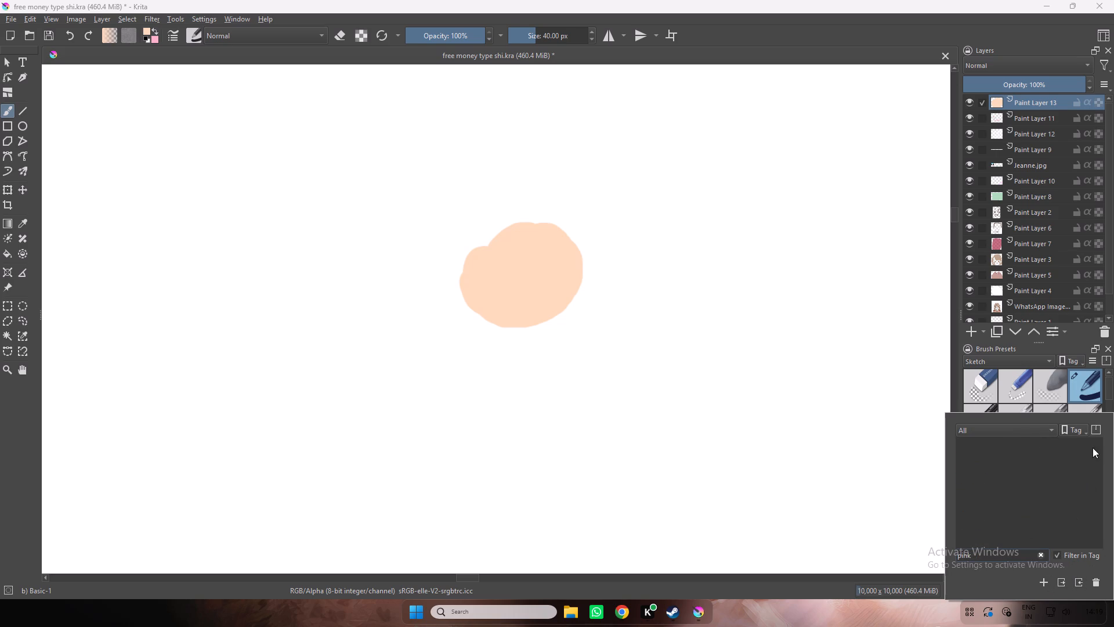
pyautogui.click(1107, 397)
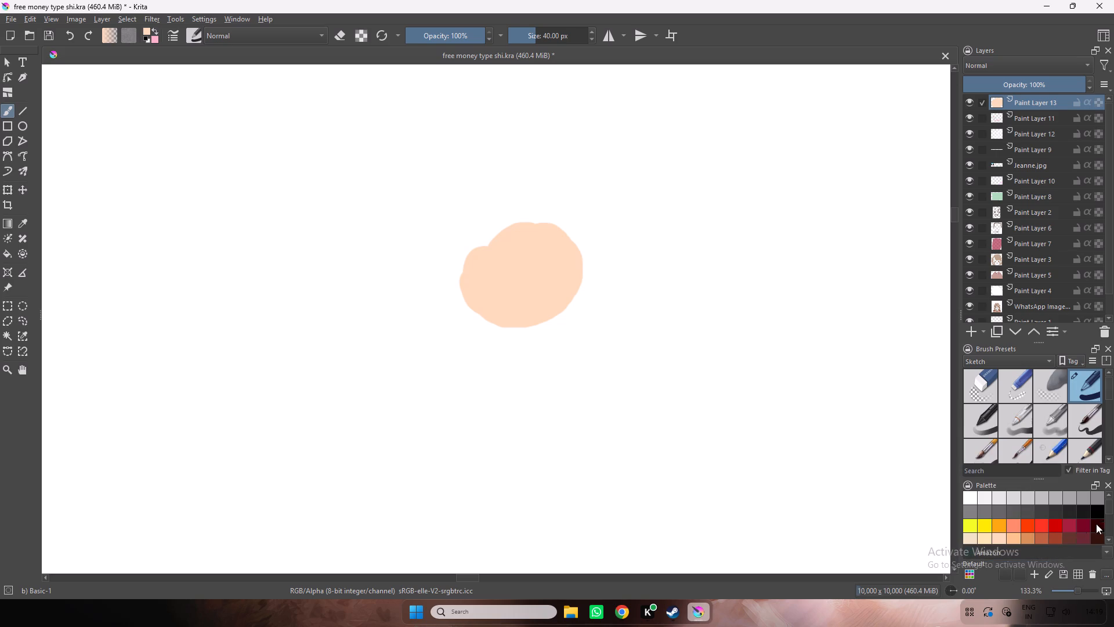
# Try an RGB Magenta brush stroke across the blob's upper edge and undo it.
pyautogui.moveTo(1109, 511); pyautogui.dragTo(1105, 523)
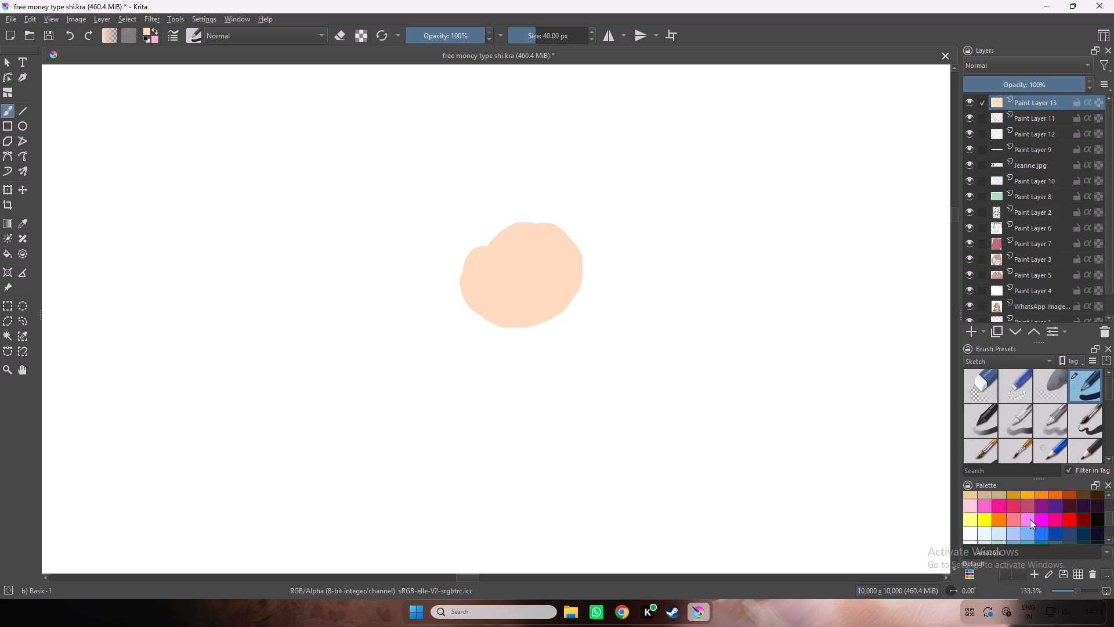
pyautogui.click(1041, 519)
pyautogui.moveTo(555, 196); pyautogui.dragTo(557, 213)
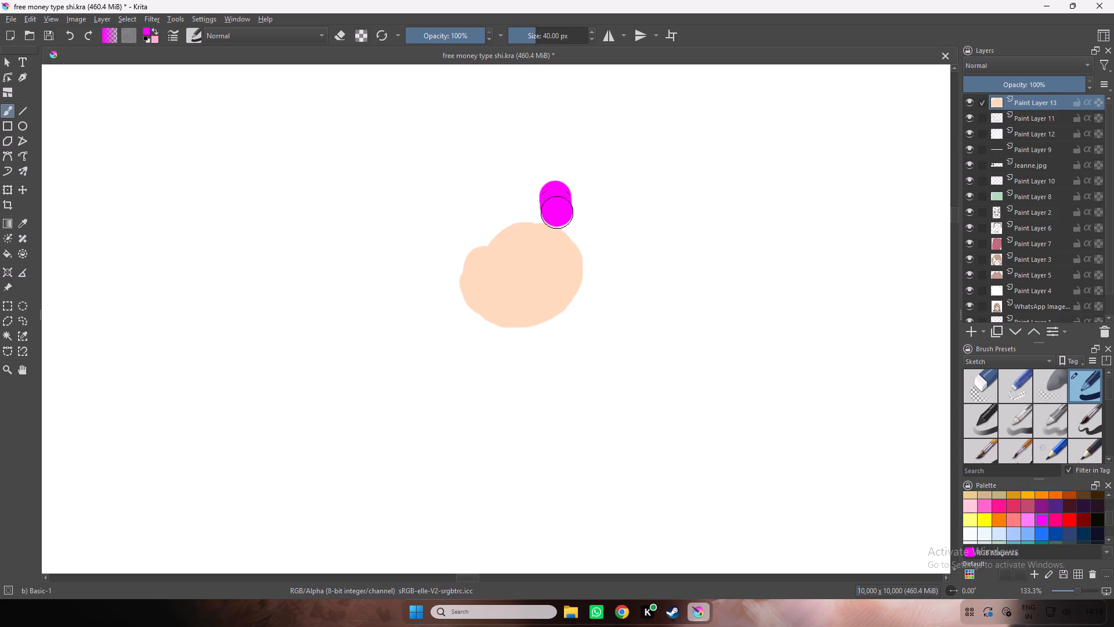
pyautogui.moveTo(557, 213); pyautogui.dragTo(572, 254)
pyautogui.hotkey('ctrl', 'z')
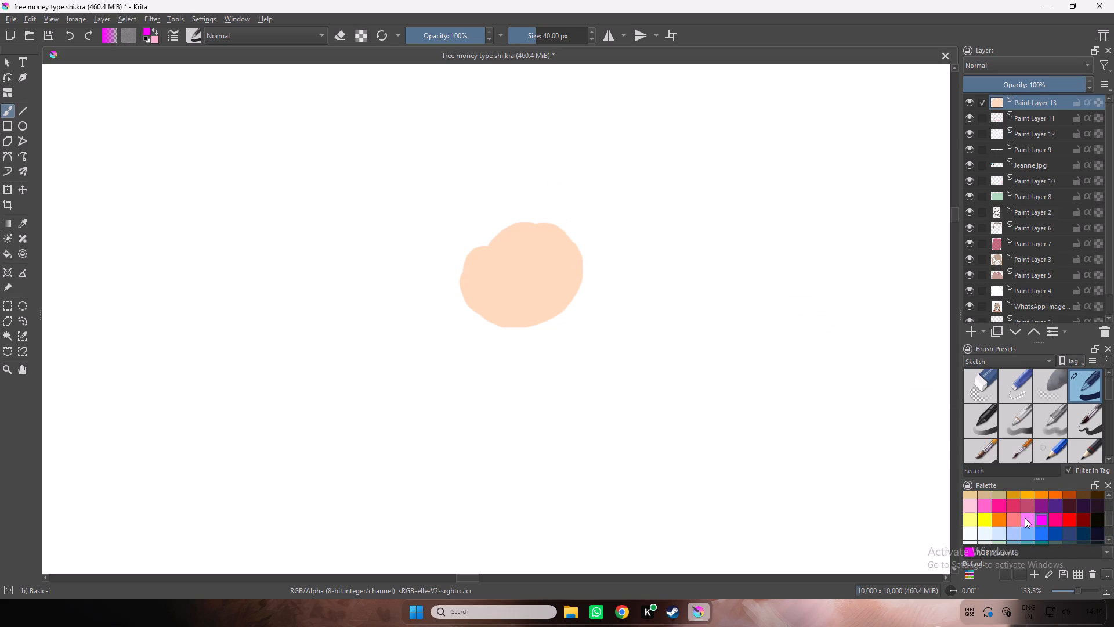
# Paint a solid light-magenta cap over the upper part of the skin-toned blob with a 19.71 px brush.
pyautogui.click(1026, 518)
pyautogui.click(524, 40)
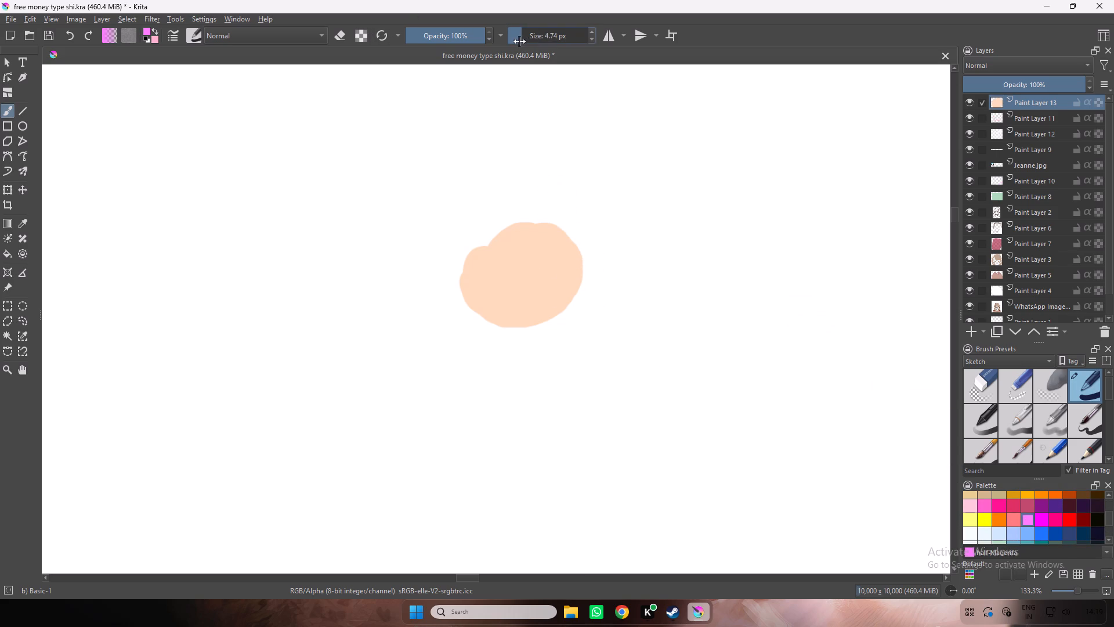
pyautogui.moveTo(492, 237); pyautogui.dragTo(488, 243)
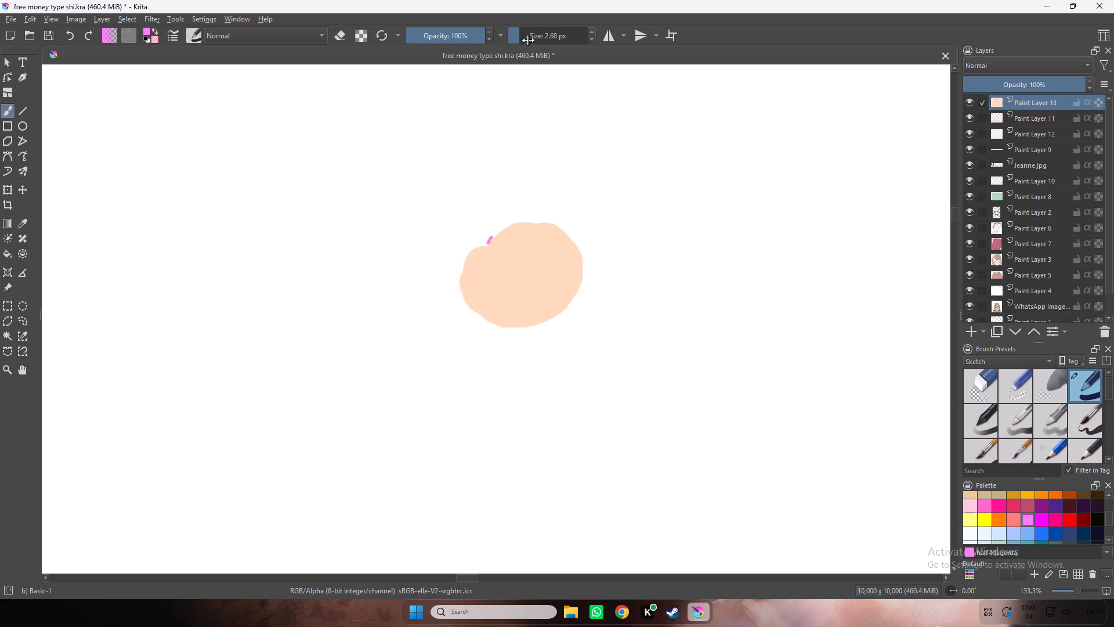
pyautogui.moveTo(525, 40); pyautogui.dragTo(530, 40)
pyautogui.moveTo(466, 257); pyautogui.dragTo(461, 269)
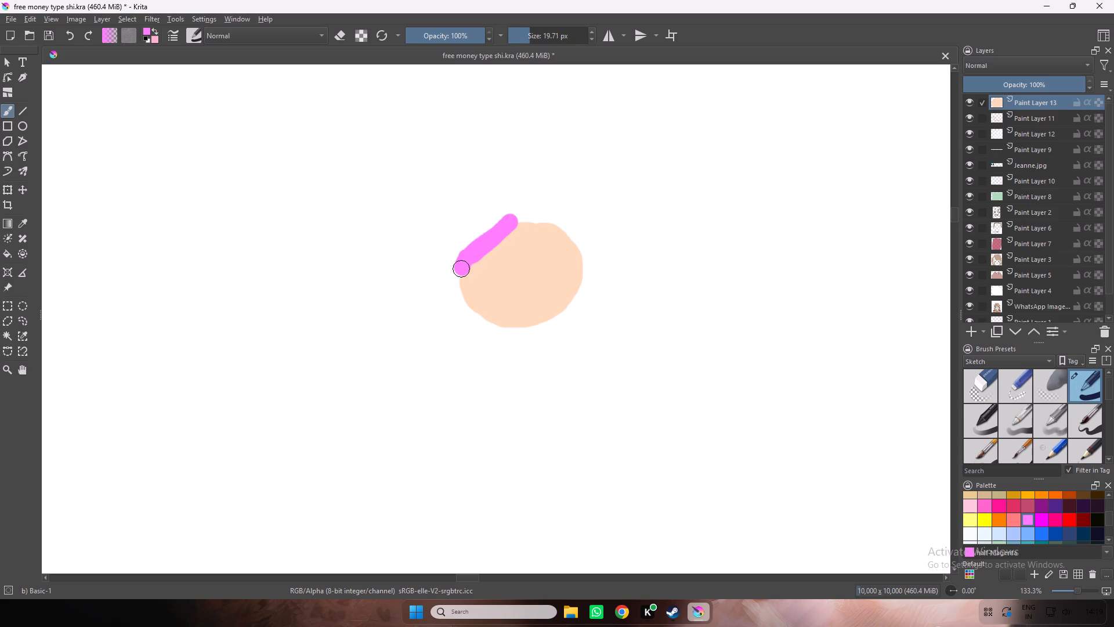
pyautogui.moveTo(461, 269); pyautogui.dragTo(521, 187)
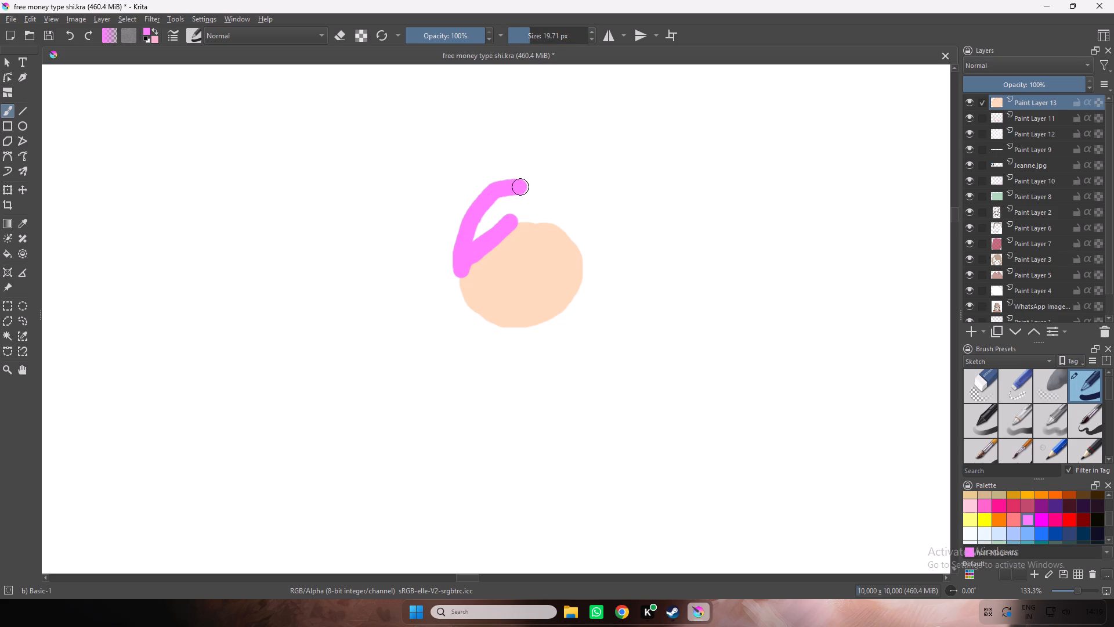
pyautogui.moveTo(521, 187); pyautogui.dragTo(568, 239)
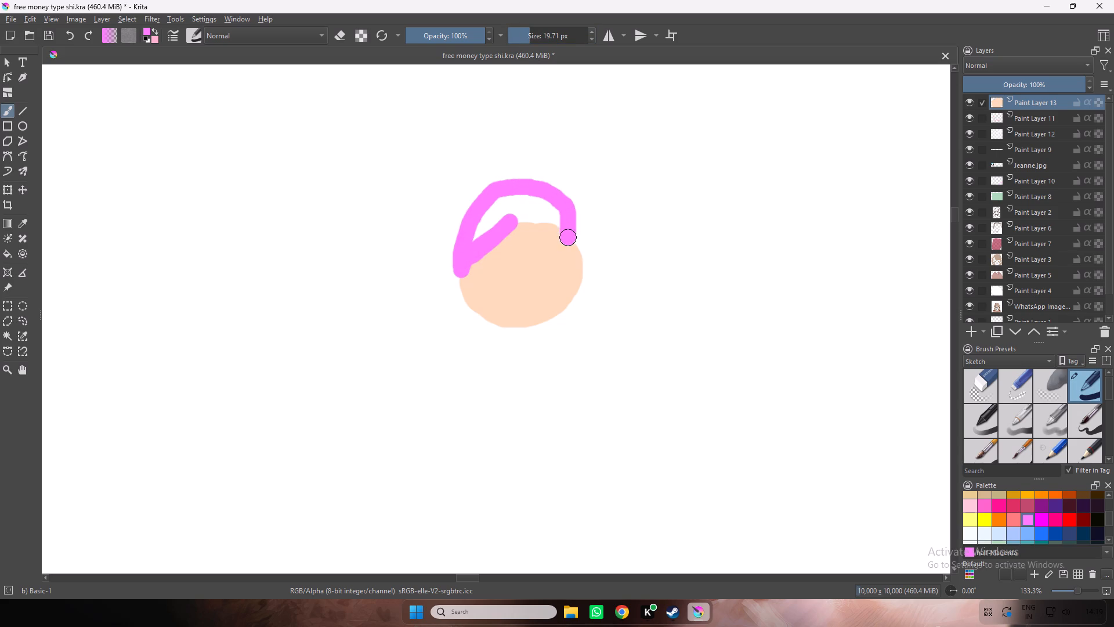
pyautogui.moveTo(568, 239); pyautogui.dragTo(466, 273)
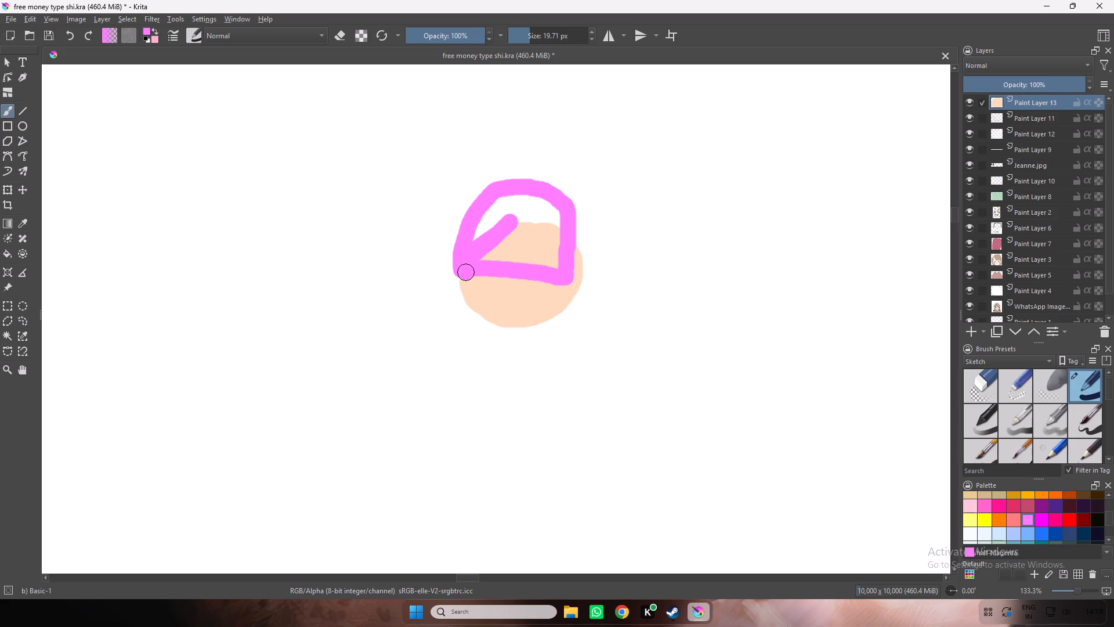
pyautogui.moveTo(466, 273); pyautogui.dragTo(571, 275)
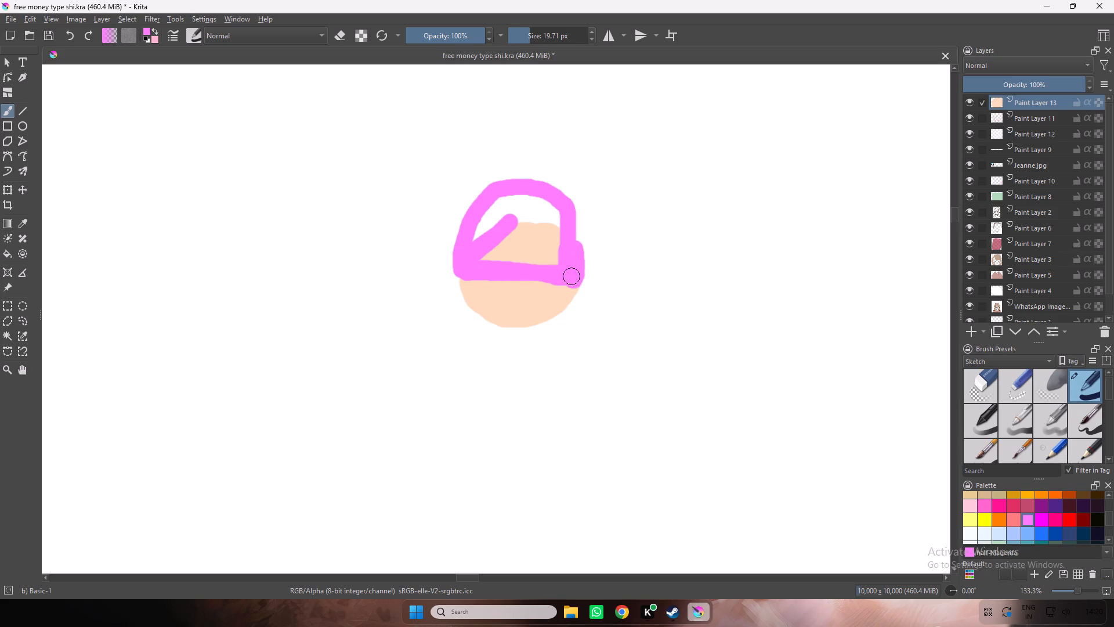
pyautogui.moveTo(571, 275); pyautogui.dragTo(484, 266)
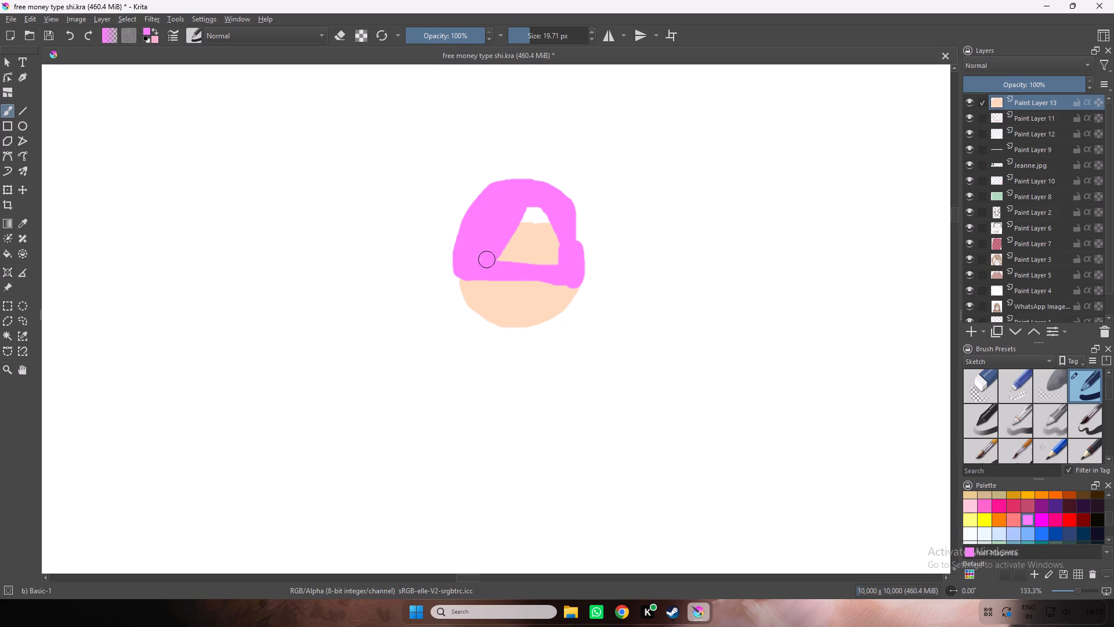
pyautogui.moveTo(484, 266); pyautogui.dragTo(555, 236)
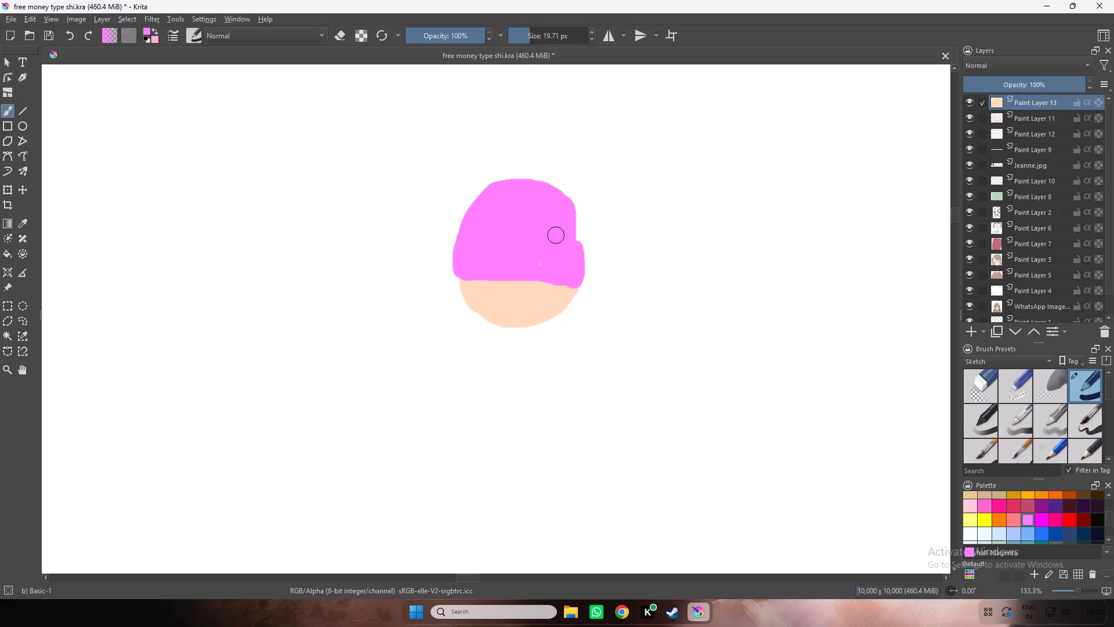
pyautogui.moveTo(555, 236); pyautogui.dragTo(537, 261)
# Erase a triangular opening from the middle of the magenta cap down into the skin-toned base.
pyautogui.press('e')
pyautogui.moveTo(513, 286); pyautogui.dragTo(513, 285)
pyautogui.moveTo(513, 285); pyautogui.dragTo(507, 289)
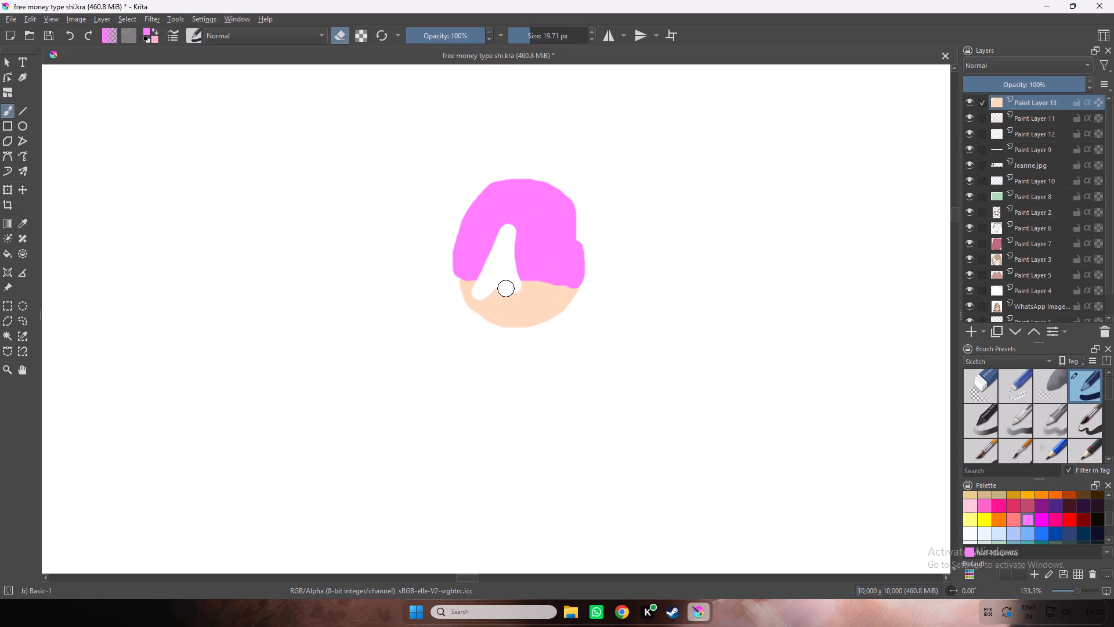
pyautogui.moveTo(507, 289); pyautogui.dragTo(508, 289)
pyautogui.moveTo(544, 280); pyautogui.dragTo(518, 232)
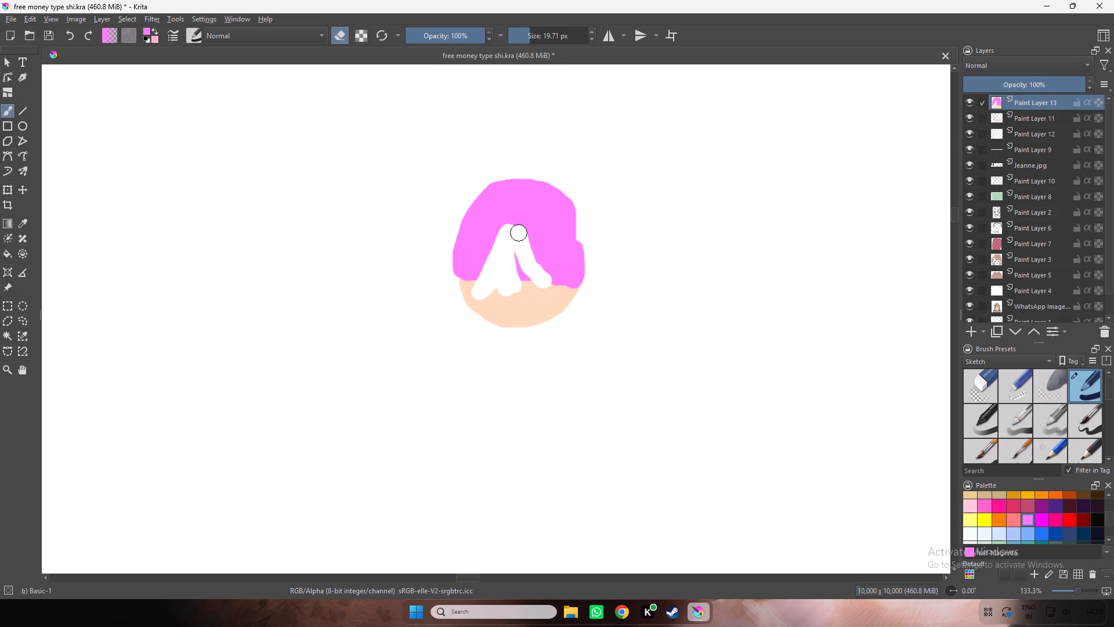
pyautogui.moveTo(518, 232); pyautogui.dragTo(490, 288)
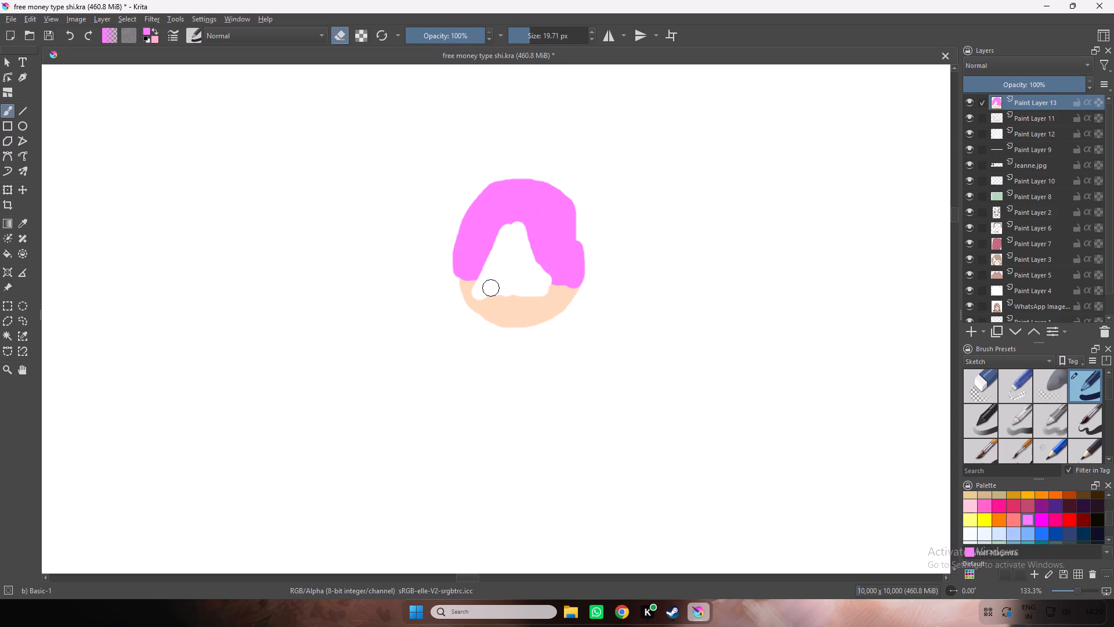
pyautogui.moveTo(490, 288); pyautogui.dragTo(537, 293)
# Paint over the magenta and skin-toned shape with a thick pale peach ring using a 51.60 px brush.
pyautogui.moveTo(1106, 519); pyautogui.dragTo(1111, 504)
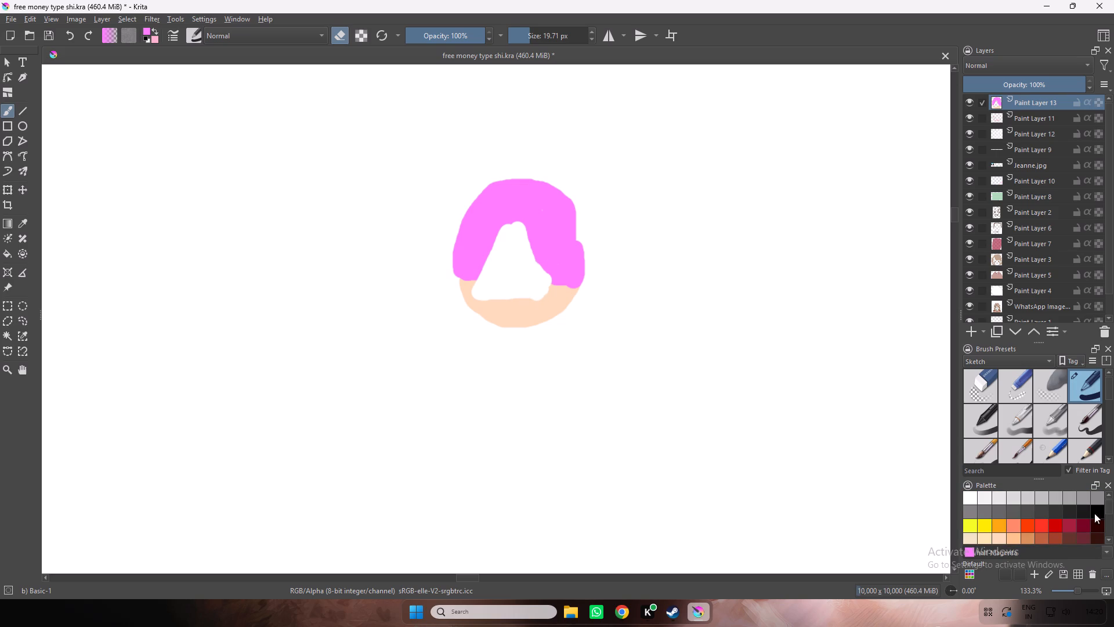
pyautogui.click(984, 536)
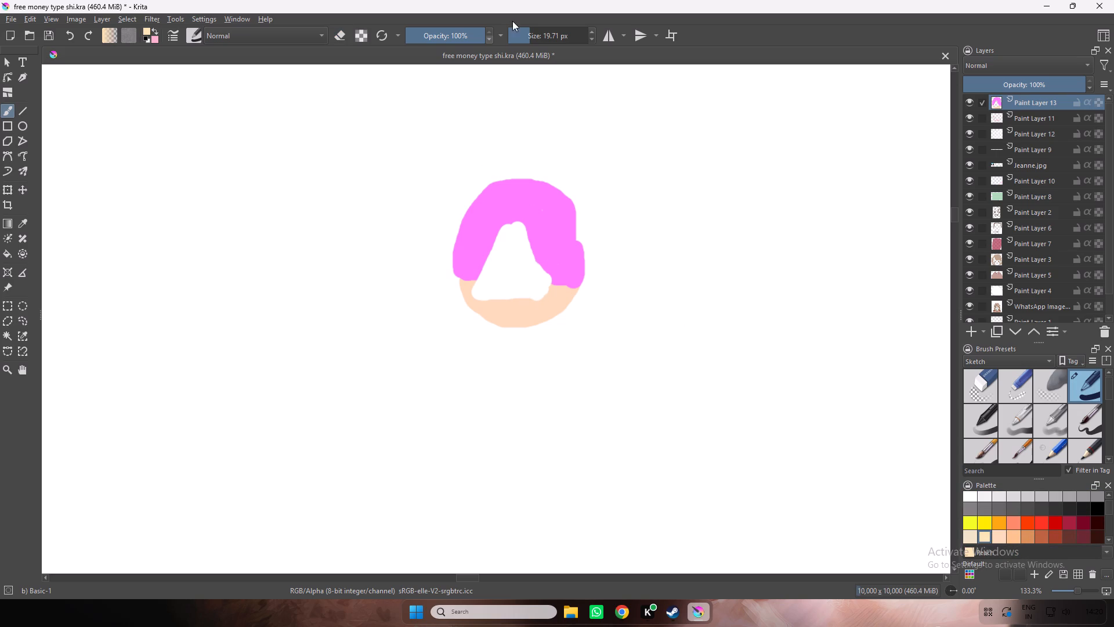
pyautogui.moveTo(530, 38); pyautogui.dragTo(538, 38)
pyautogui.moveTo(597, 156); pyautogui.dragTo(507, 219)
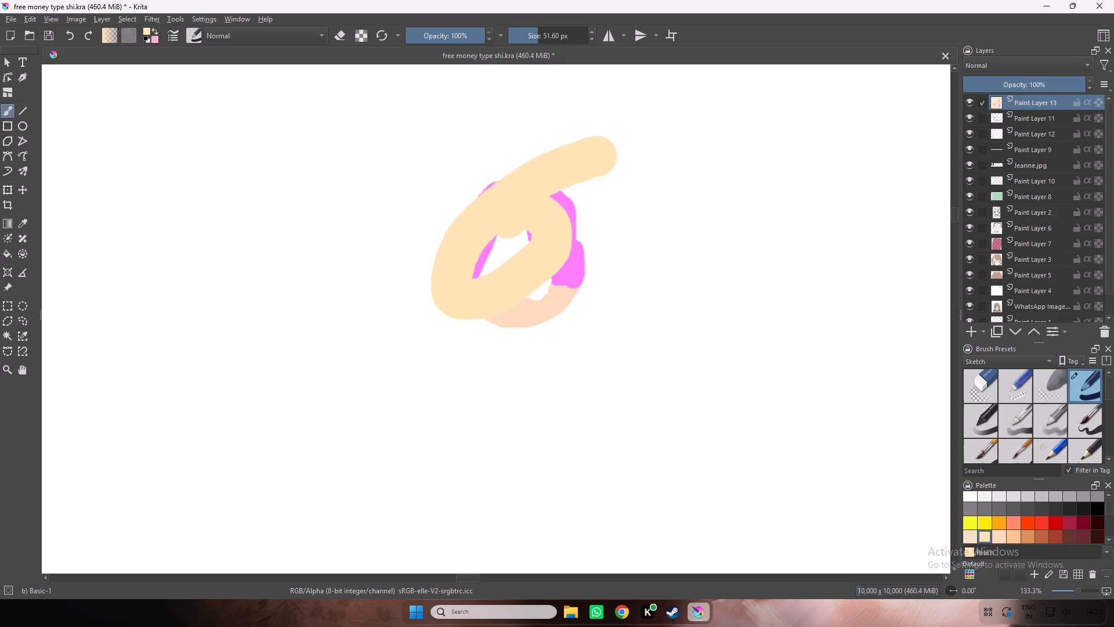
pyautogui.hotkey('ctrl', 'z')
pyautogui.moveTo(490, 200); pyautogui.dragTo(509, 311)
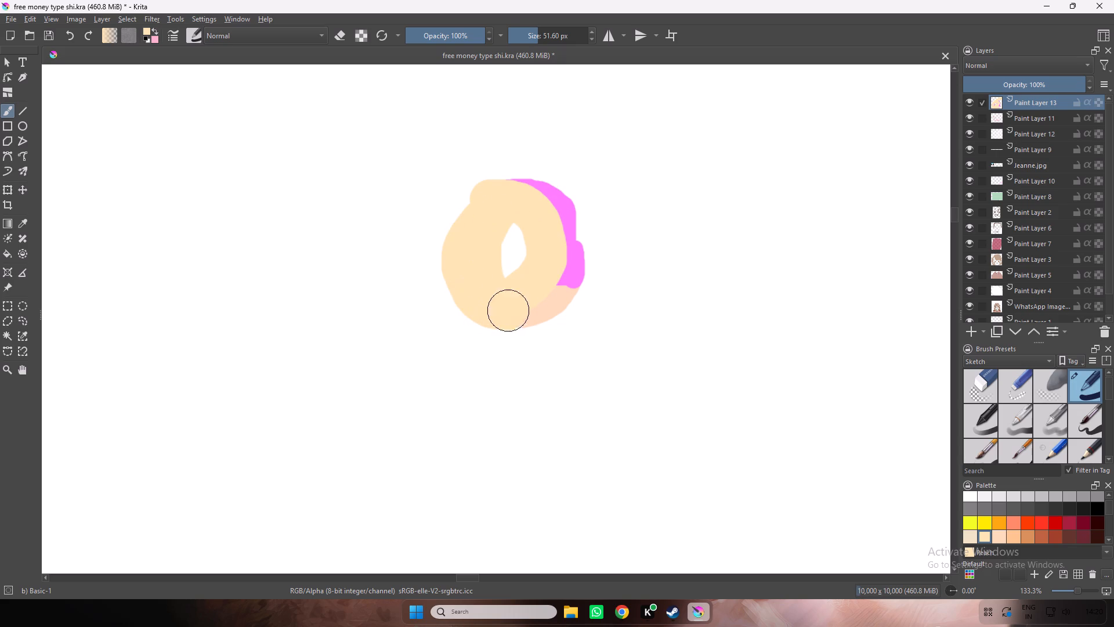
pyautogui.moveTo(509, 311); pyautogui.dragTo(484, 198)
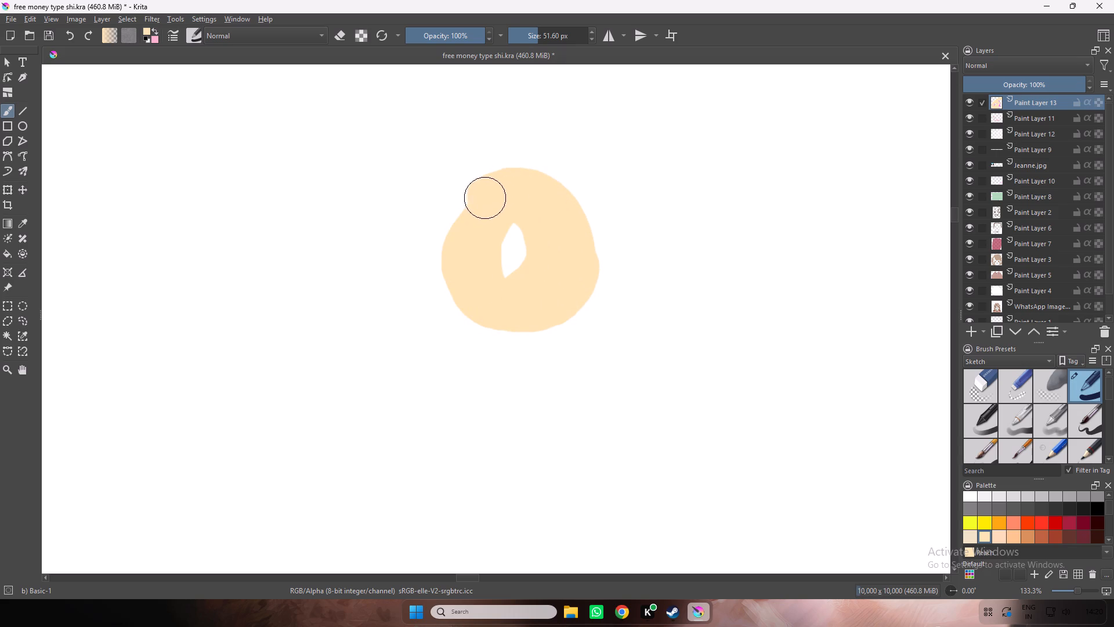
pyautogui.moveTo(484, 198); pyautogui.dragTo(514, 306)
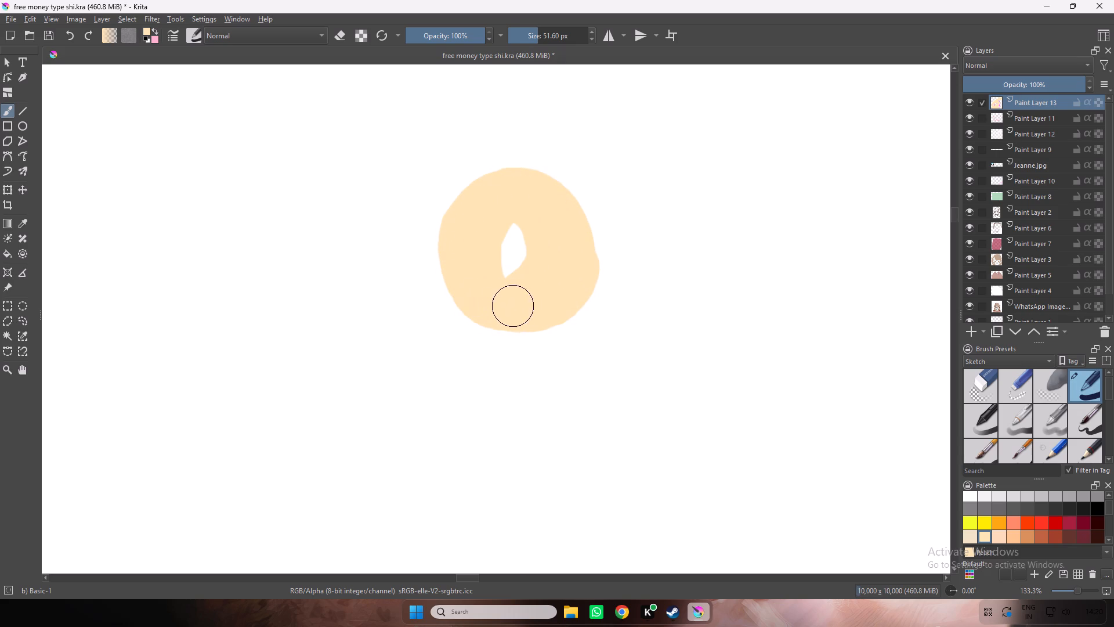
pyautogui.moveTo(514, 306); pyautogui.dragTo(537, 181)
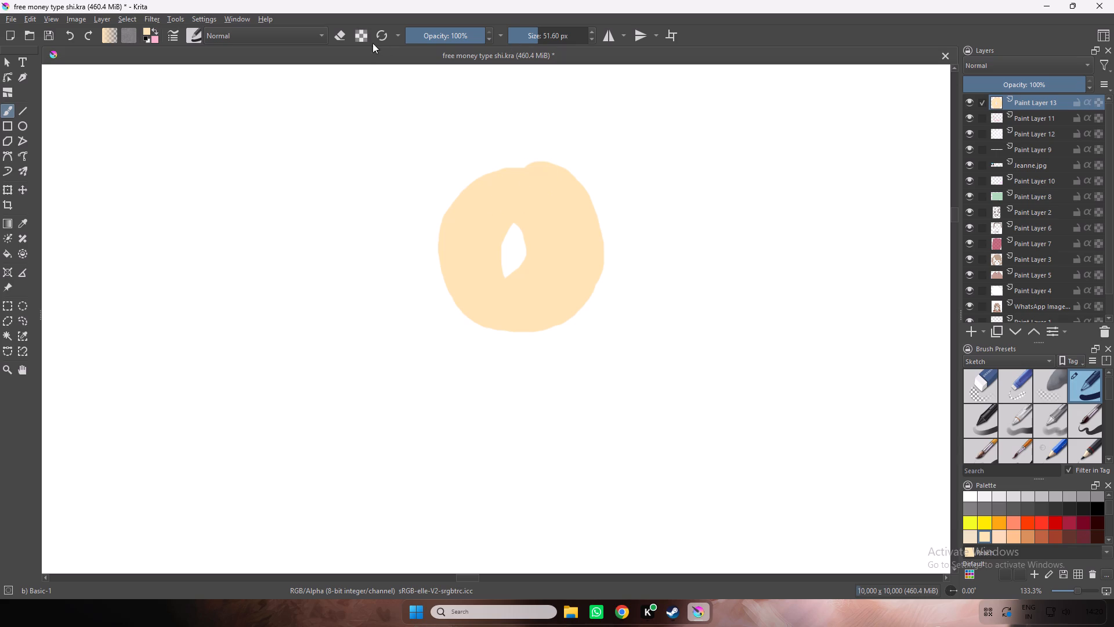
# Erase the whole pale peach shape from Paint Layer 13 using a larger eraser.
pyautogui.click(349, 34)
pyautogui.moveTo(466, 156); pyautogui.dragTo(466, 163)
pyautogui.press('e')
pyautogui.press('e')
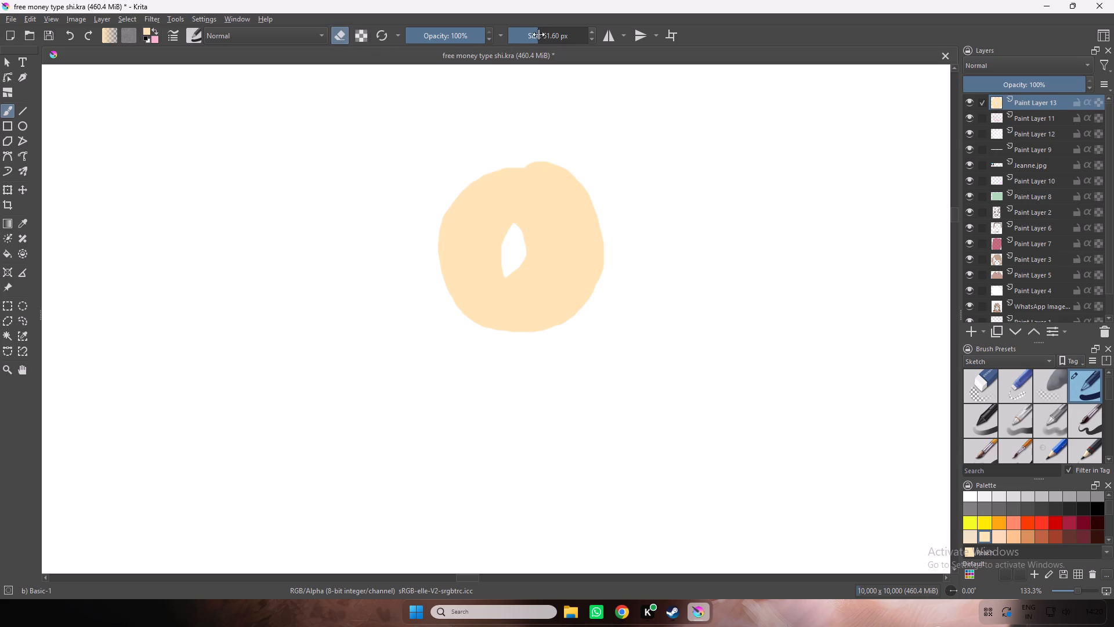
pyautogui.moveTo(537, 35); pyautogui.dragTo(566, 35)
pyautogui.moveTo(547, 127); pyautogui.dragTo(456, 230)
pyautogui.moveTo(475, 232); pyautogui.dragTo(495, 233)
# Set the brush size to 10.51 px and sample the light brown hair colour from the chibi girl drawing.
pyautogui.click(526, 30)
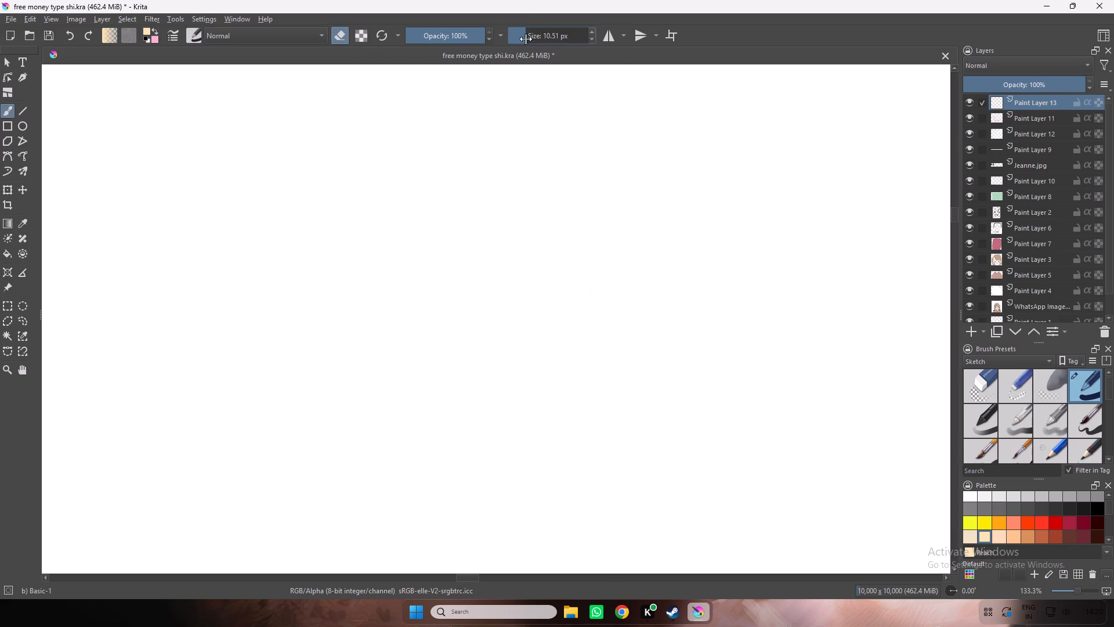
pyautogui.press('space')
pyautogui.press('space')
pyautogui.press('space')
pyautogui.press('space')
pyautogui.press('space')
pyautogui.press('space')
pyautogui.press('space')
pyautogui.press('space')
pyautogui.press('space')
pyautogui.press('space')
pyautogui.press('space')
pyautogui.press('space')
pyautogui.press('space')
pyautogui.press('space')
pyautogui.press('space')
pyautogui.press('space')
pyautogui.press('space')
pyautogui.press('space')
pyautogui.press('space')
pyautogui.press('space')
pyautogui.moveTo(504, 114); pyautogui.dragTo(535, 390)
pyautogui.moveTo(480, 291); pyautogui.dragTo(662, 487)
pyautogui.moveTo(437, 268); pyautogui.dragTo(645, 626)
pyautogui.moveTo(469, 279); pyautogui.dragTo(518, 433)
pyautogui.moveTo(455, 343); pyautogui.dragTo(526, 464)
pyautogui.moveTo(473, 397); pyautogui.dragTo(801, 455)
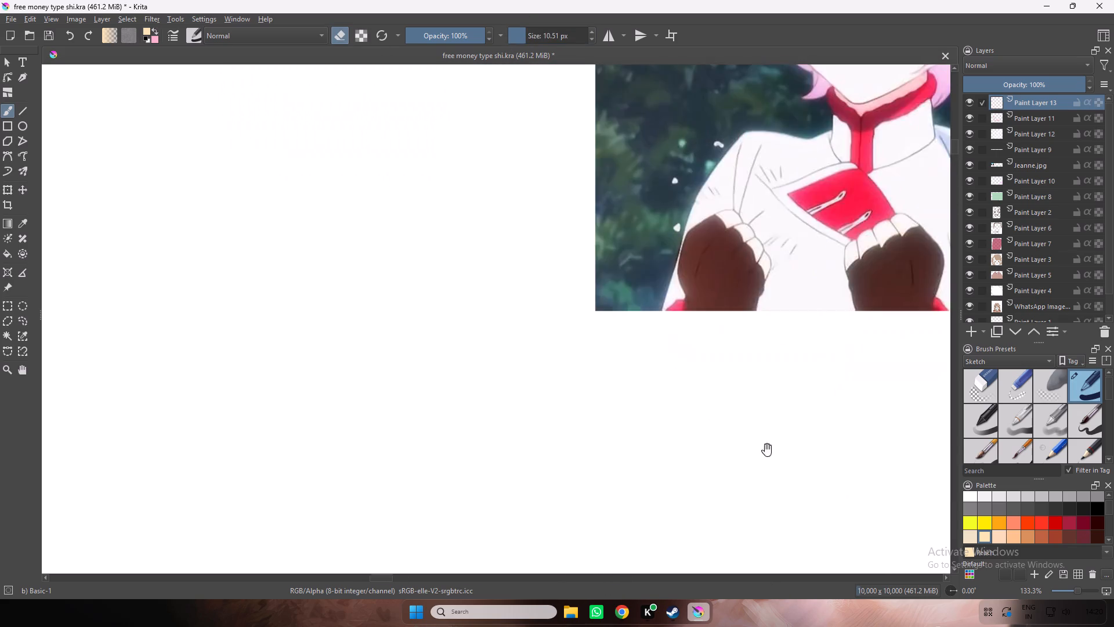
pyautogui.moveTo(504, 418); pyautogui.dragTo(971, 288)
pyautogui.moveTo(428, 358); pyautogui.dragTo(489, 80)
pyautogui.moveTo(662, 256); pyautogui.dragTo(554, 212)
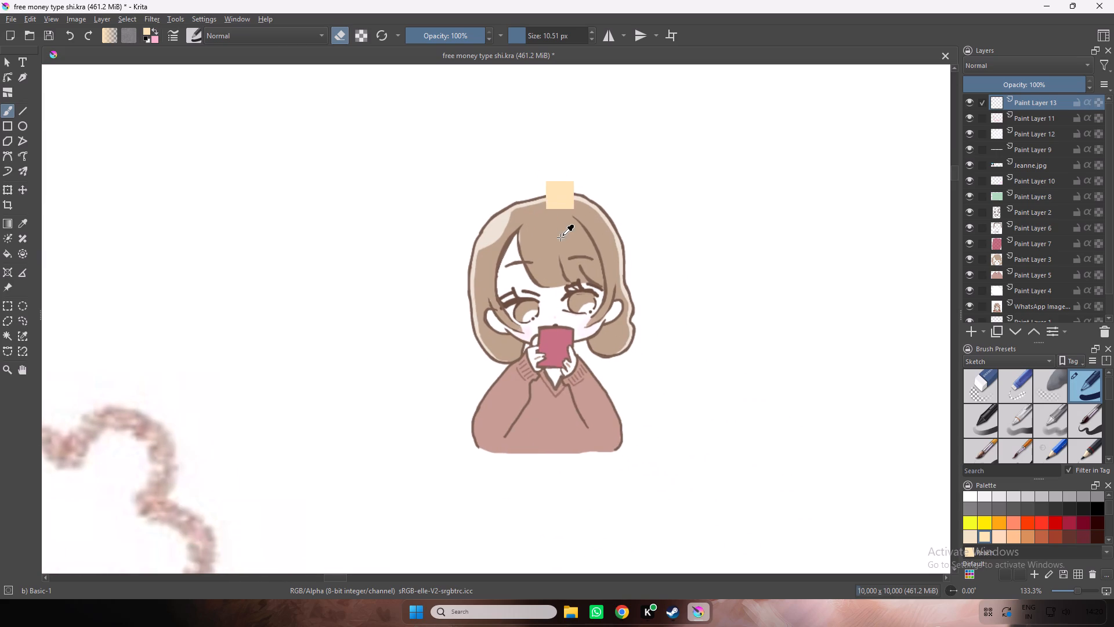
pyautogui.keyDown('ctrl'); pyautogui.click(561, 237); pyautogui.keyUp('ctrl')
pyautogui.press('space')
pyautogui.keyDown('ctrl'); pyautogui.click(556, 247); pyautogui.keyUp('ctrl')
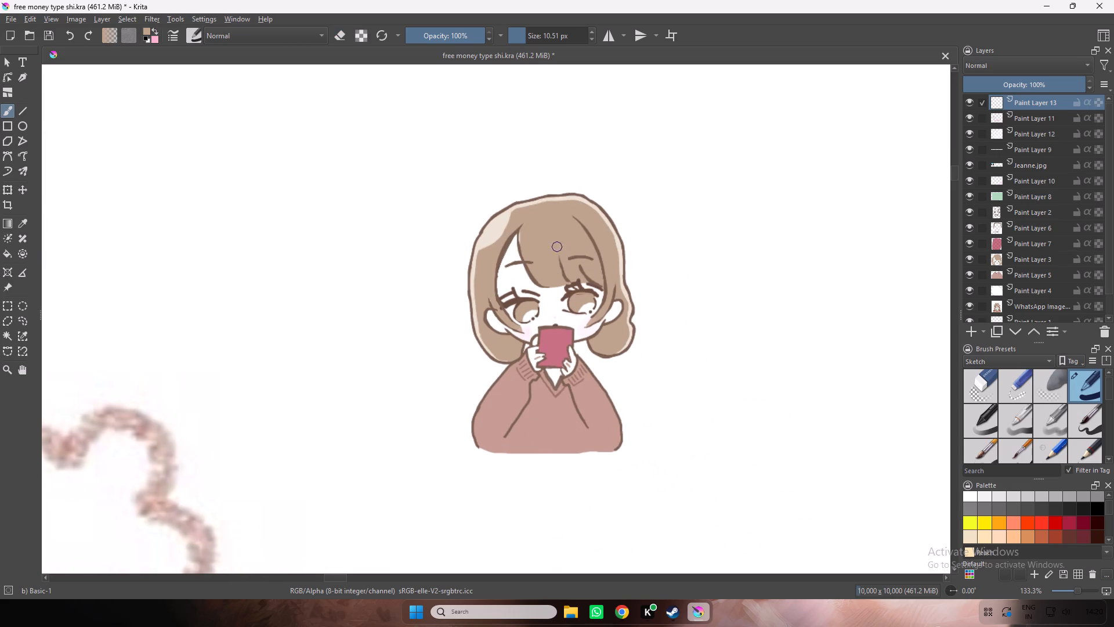
# Paint a small solid light-brown oval in the blank canvas area away from the chibi girl drawing.
pyautogui.press('space')
pyautogui.press('space')
pyautogui.press('space')
pyautogui.press('space')
pyautogui.press('space')
pyautogui.press('space')
pyautogui.press('space')
pyautogui.press('space')
pyautogui.press('space')
pyautogui.press('space')
pyautogui.press('space')
pyautogui.press('space')
pyautogui.press('space')
pyautogui.press('space')
pyautogui.press('space')
pyautogui.press('space')
pyautogui.press('space')
pyautogui.press('space')
pyautogui.press('space')
pyautogui.press('space')
pyautogui.moveTo(798, 399); pyautogui.dragTo(537, 226)
pyautogui.moveTo(668, 310); pyautogui.dragTo(409, 109)
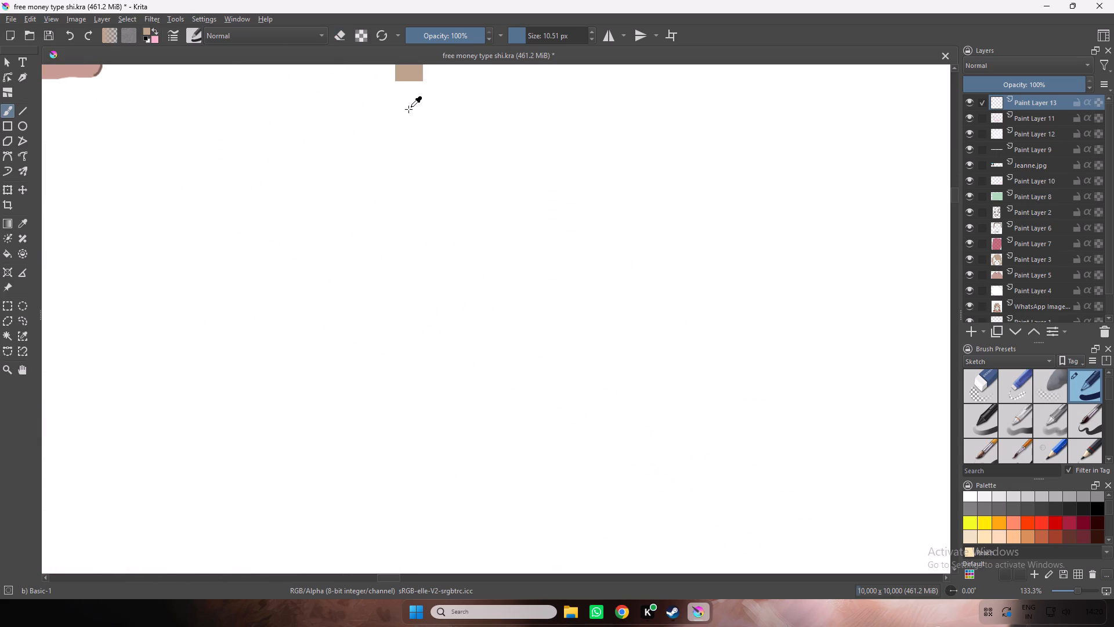
pyautogui.hotkey('ctrl', '=')
pyautogui.hotkey('ctrl', '=')
pyautogui.moveTo(446, 302); pyautogui.dragTo(454, 302)
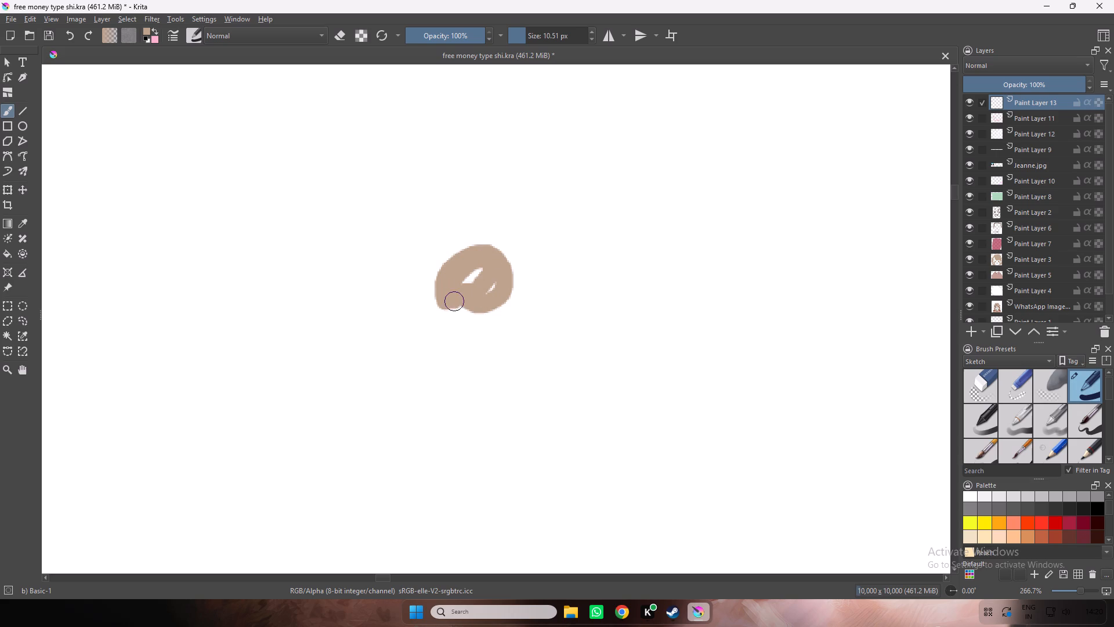
pyautogui.moveTo(454, 302); pyautogui.dragTo(473, 305)
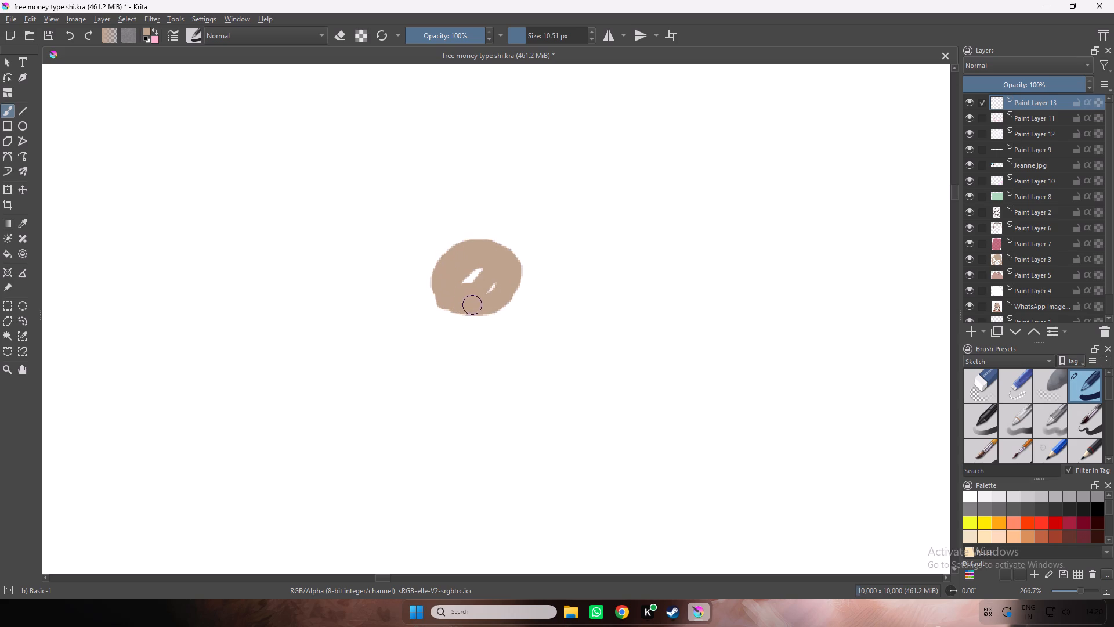
pyautogui.moveTo(473, 305); pyautogui.dragTo(519, 298)
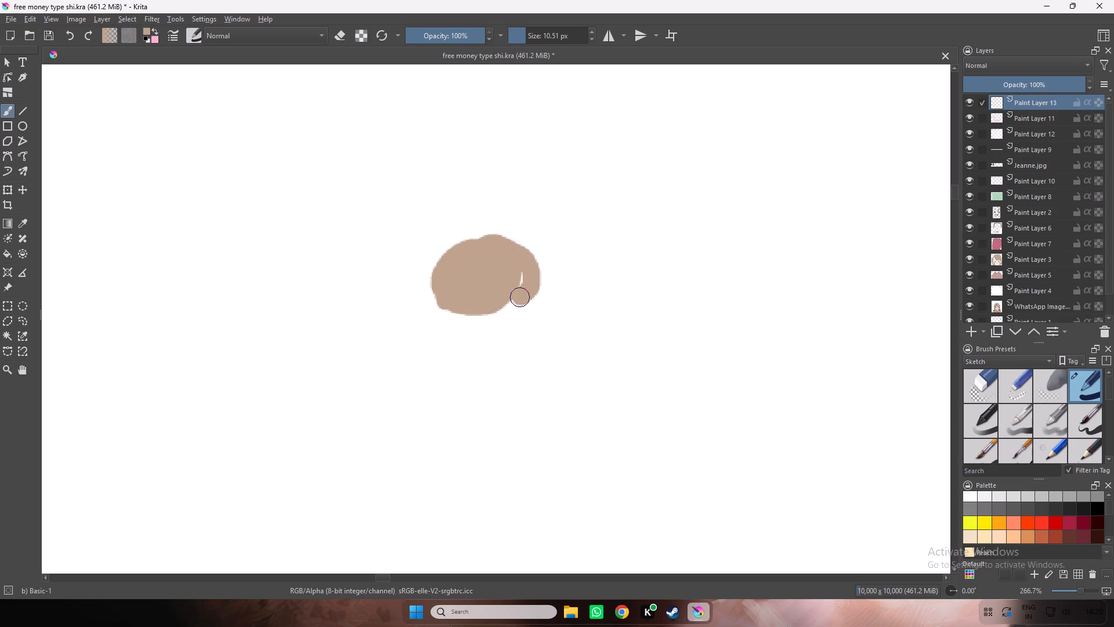
pyautogui.moveTo(519, 298); pyautogui.dragTo(518, 289)
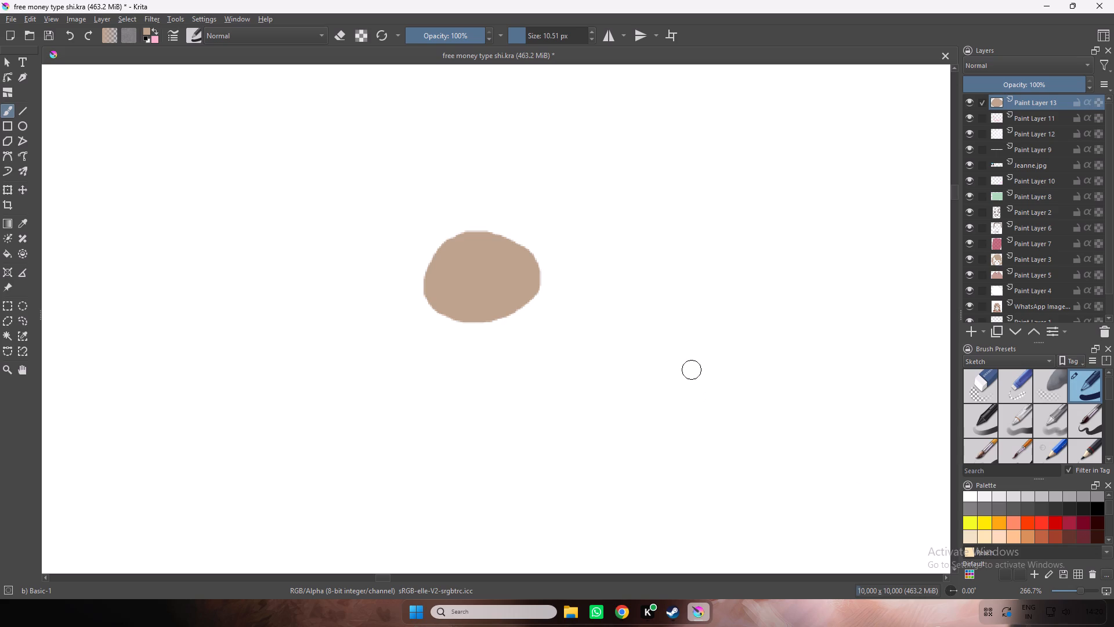
# Build up the edges of the light-brown oval with the 10.51 px brush into a larger, rounder head shape.
pyautogui.hotkey('ctrl', '=')
pyautogui.hotkey('ctrl', '=')
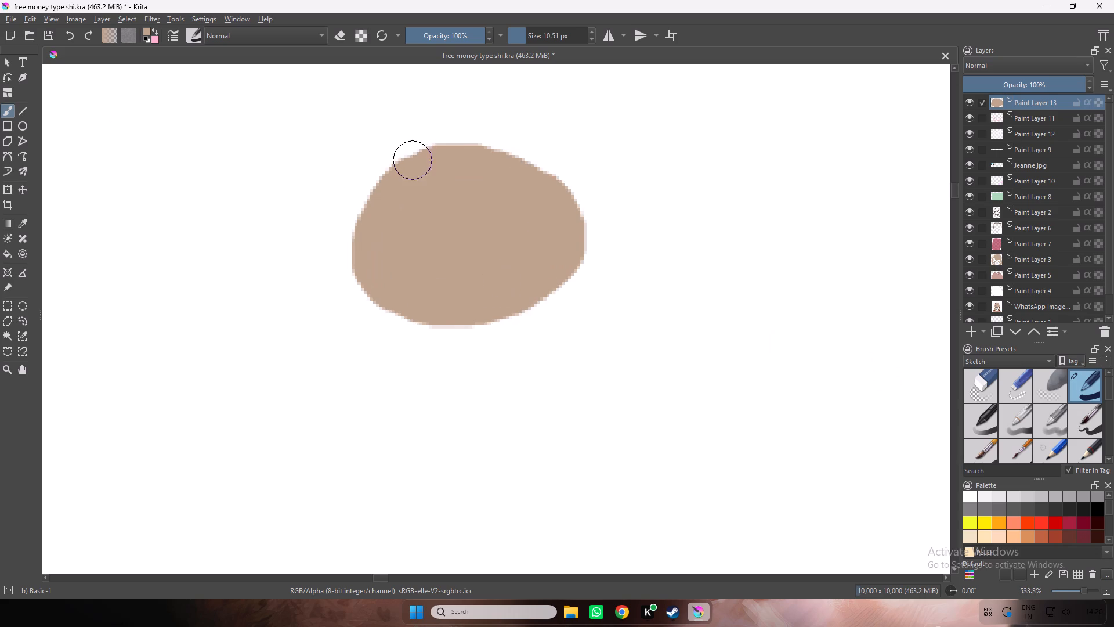
pyautogui.moveTo(423, 161); pyautogui.dragTo(563, 260)
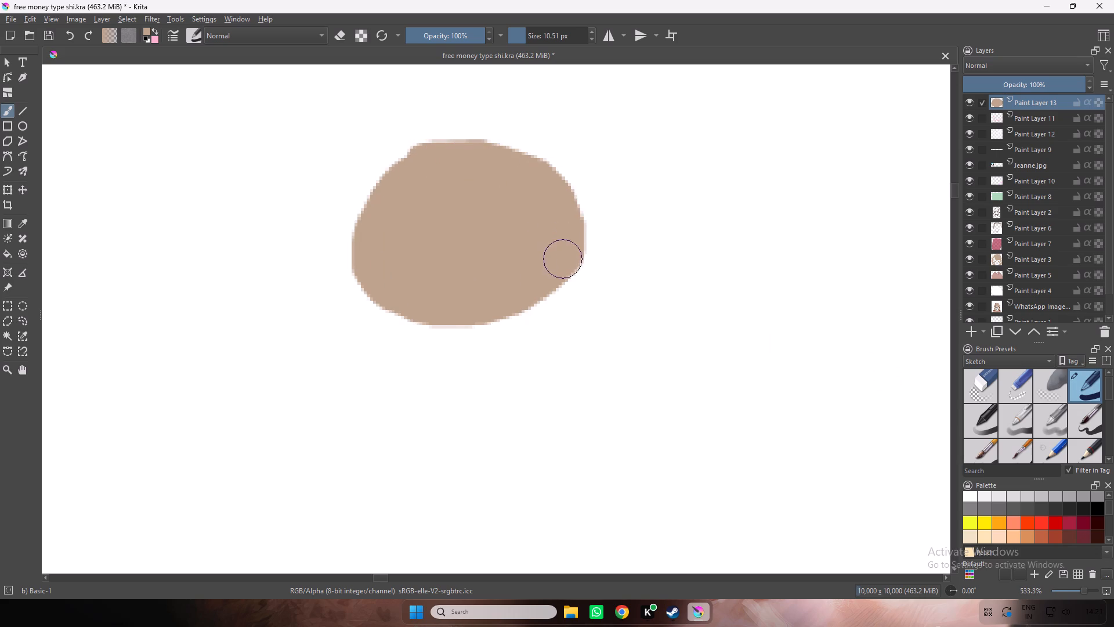
pyautogui.moveTo(563, 260); pyautogui.dragTo(359, 220)
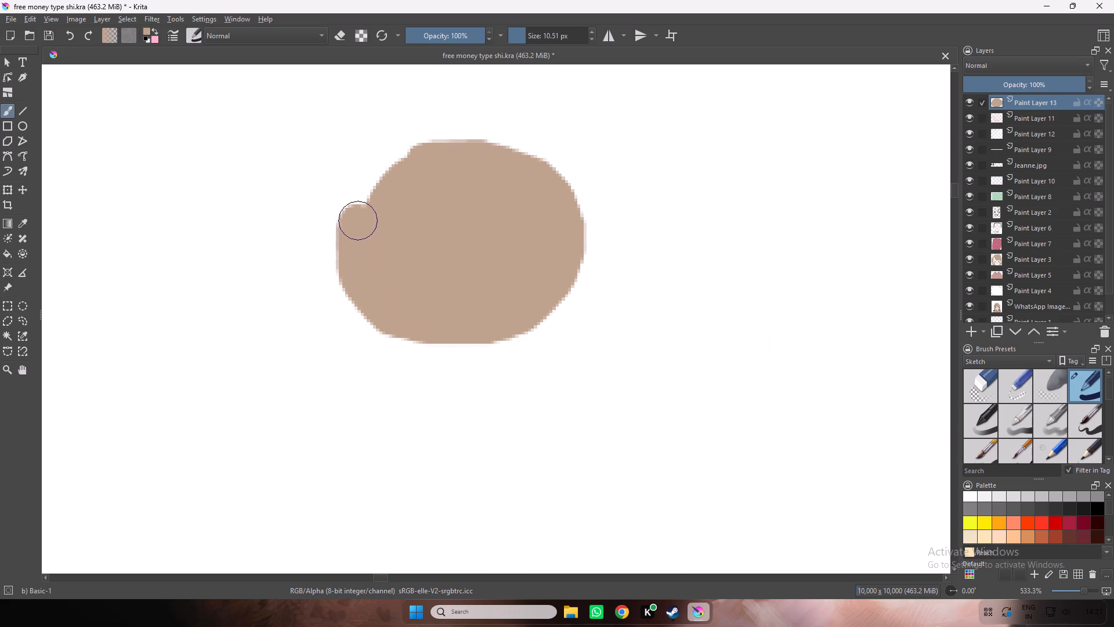
pyautogui.moveTo(359, 220); pyautogui.dragTo(538, 177)
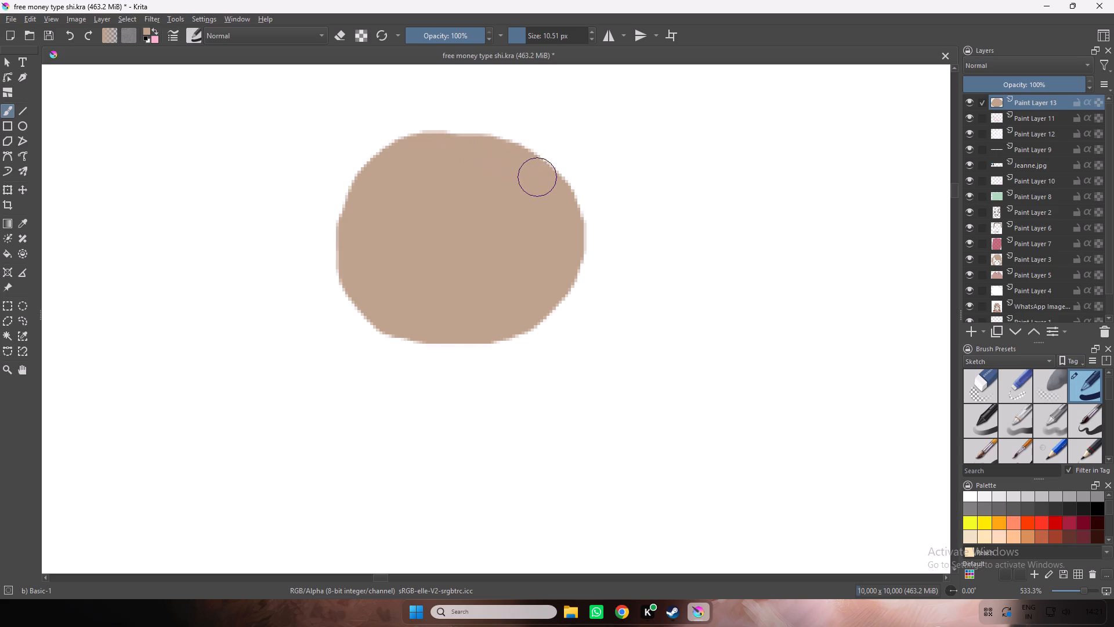
pyautogui.moveTo(538, 177); pyautogui.dragTo(538, 178)
pyautogui.moveTo(372, 185); pyautogui.dragTo(351, 284)
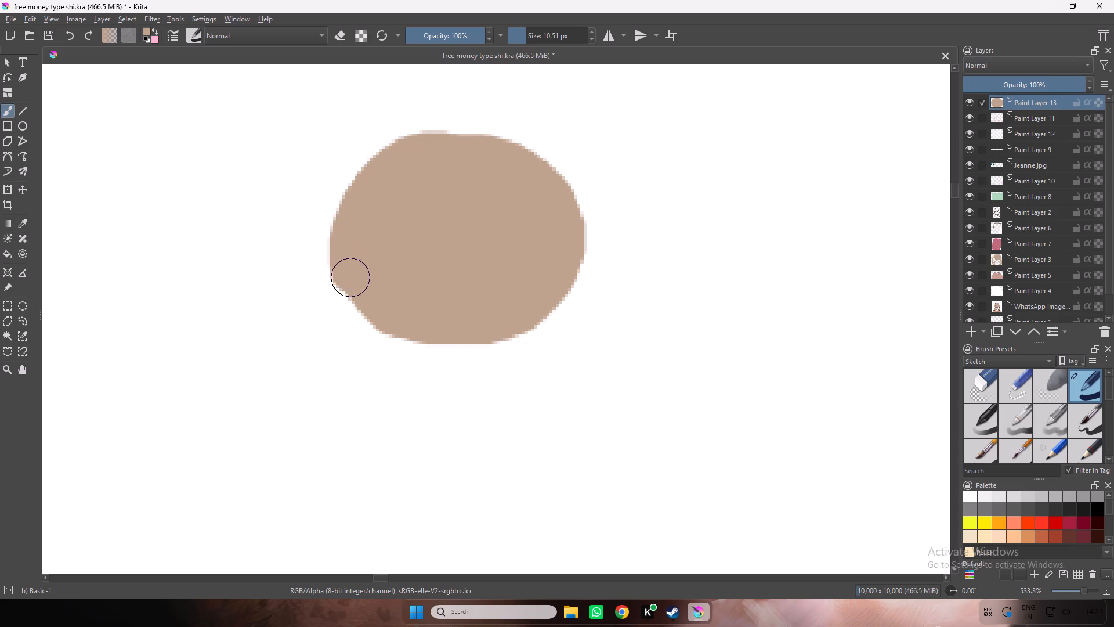
pyautogui.moveTo(351, 284); pyautogui.dragTo(553, 296)
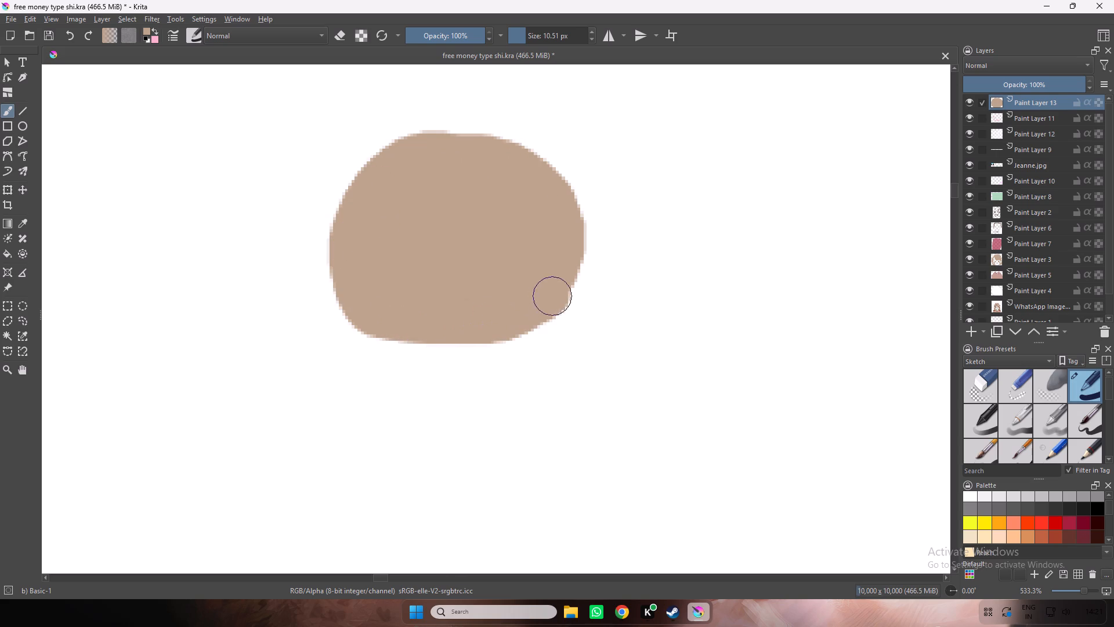
pyautogui.moveTo(553, 296); pyautogui.dragTo(566, 244)
pyautogui.moveTo(350, 269); pyautogui.dragTo(357, 298)
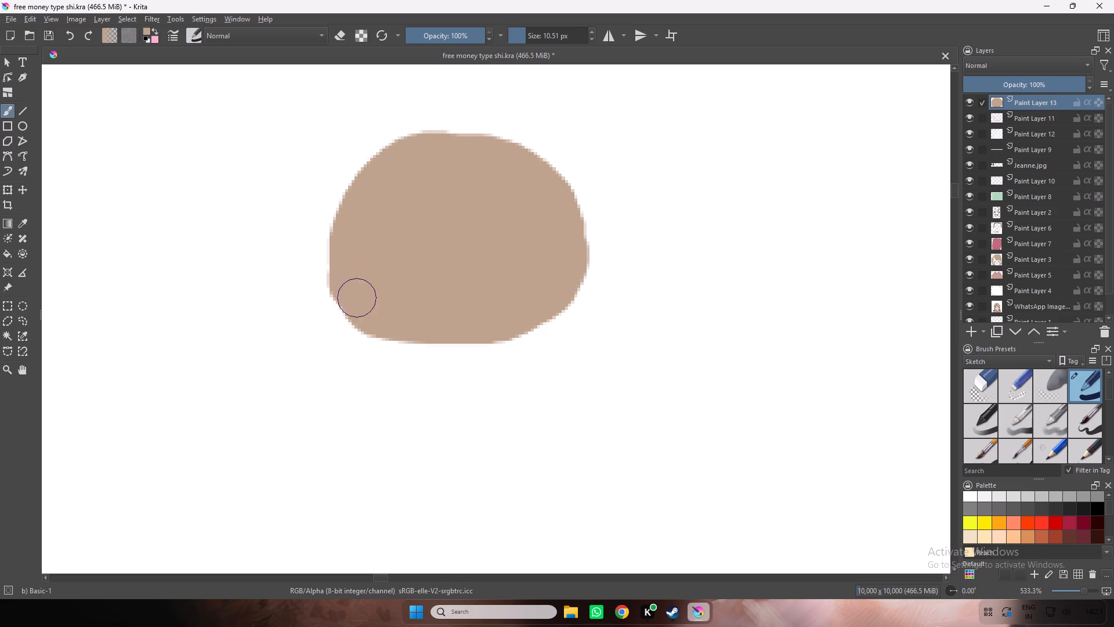
pyautogui.moveTo(357, 298); pyautogui.dragTo(381, 326)
# With a 3.12 px brush, paint a ragged fringe along the shape's lower edge with an outward-flicked lock at each end.
pyautogui.moveTo(530, 34); pyautogui.dragTo(520, 37)
pyautogui.moveTo(418, 307); pyautogui.dragTo(406, 334)
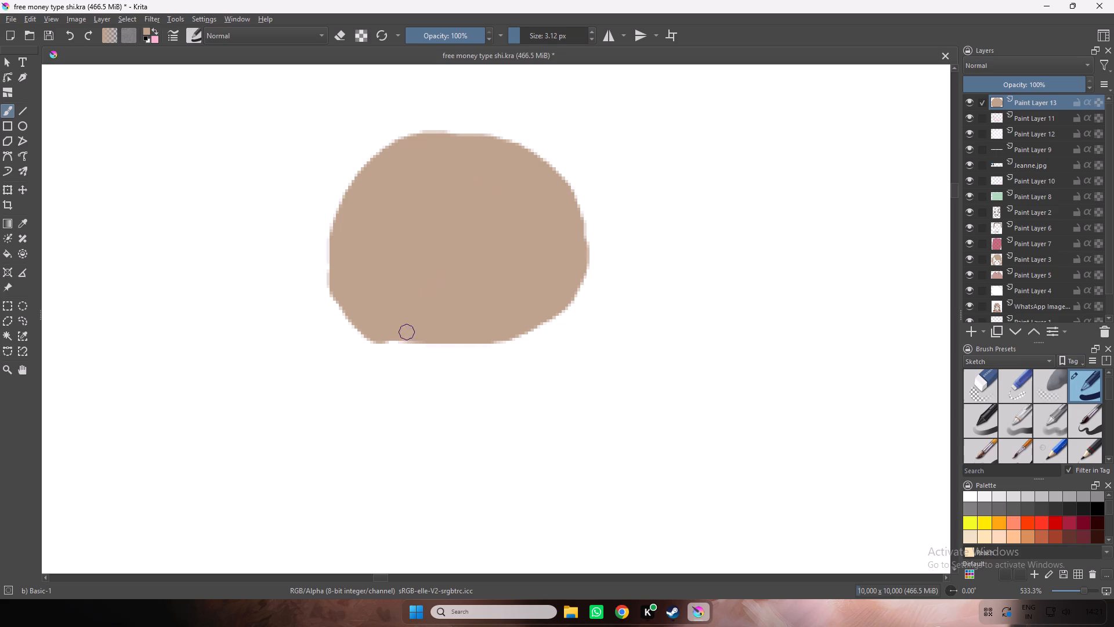
pyautogui.moveTo(406, 334); pyautogui.dragTo(364, 398)
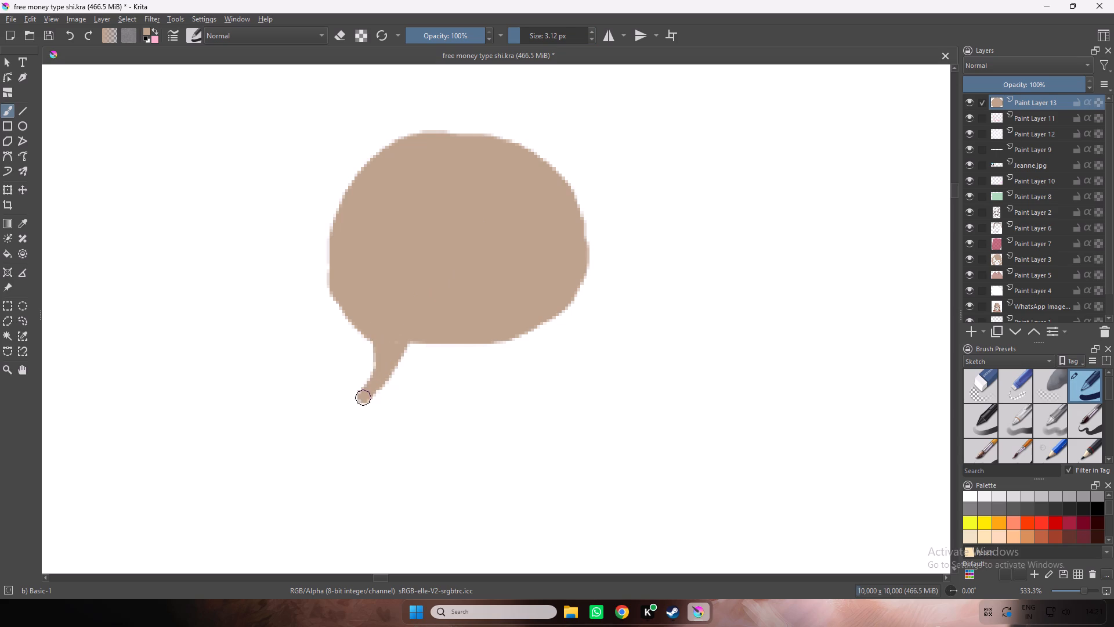
pyautogui.moveTo(364, 398); pyautogui.dragTo(465, 341)
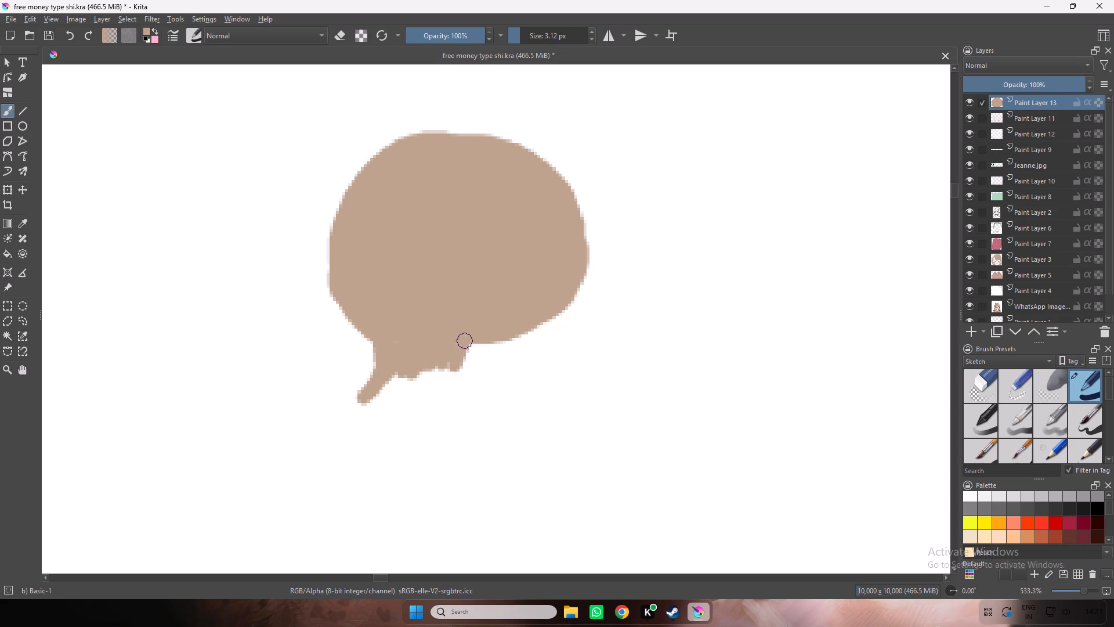
pyautogui.moveTo(465, 341); pyautogui.dragTo(551, 370)
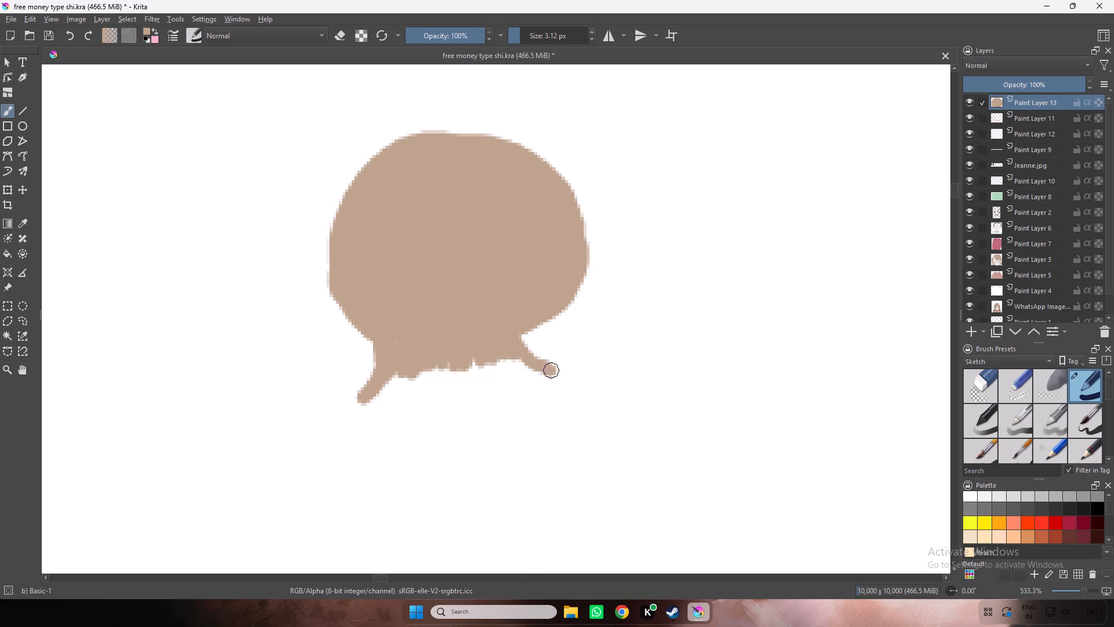
pyautogui.moveTo(551, 370); pyautogui.dragTo(564, 376)
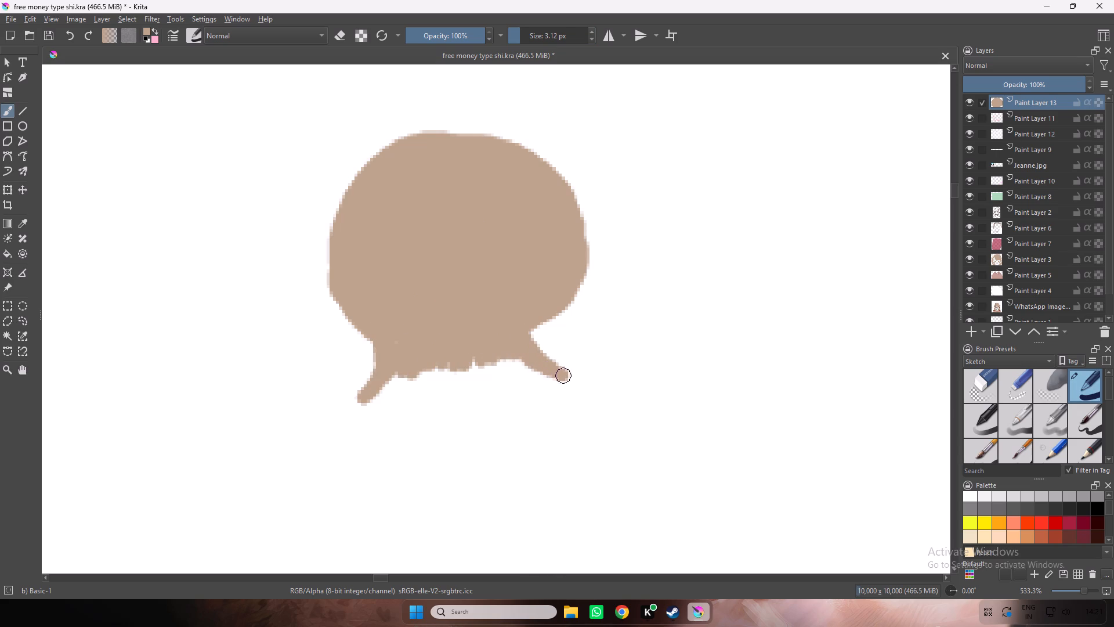
pyautogui.moveTo(564, 376); pyautogui.dragTo(534, 331)
# Paint short pointed hair tufts down both sides of the light-brown shape.
pyautogui.moveTo(534, 331); pyautogui.dragTo(584, 265)
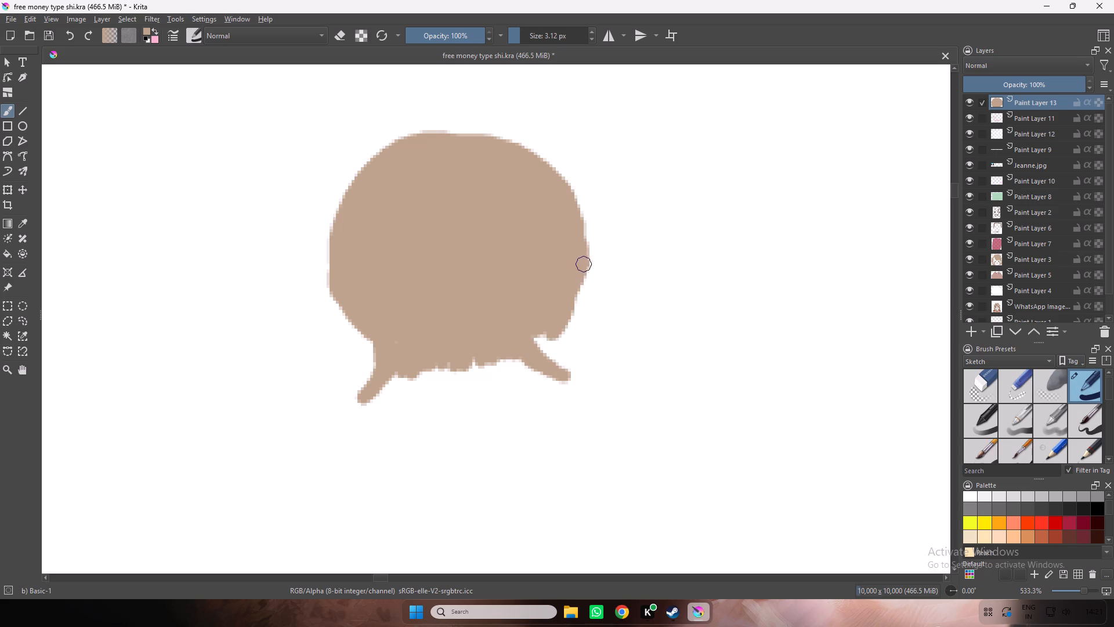
pyautogui.moveTo(584, 265); pyautogui.dragTo(356, 320)
pyautogui.moveTo(356, 320); pyautogui.dragTo(332, 308)
pyautogui.moveTo(332, 308); pyautogui.dragTo(345, 228)
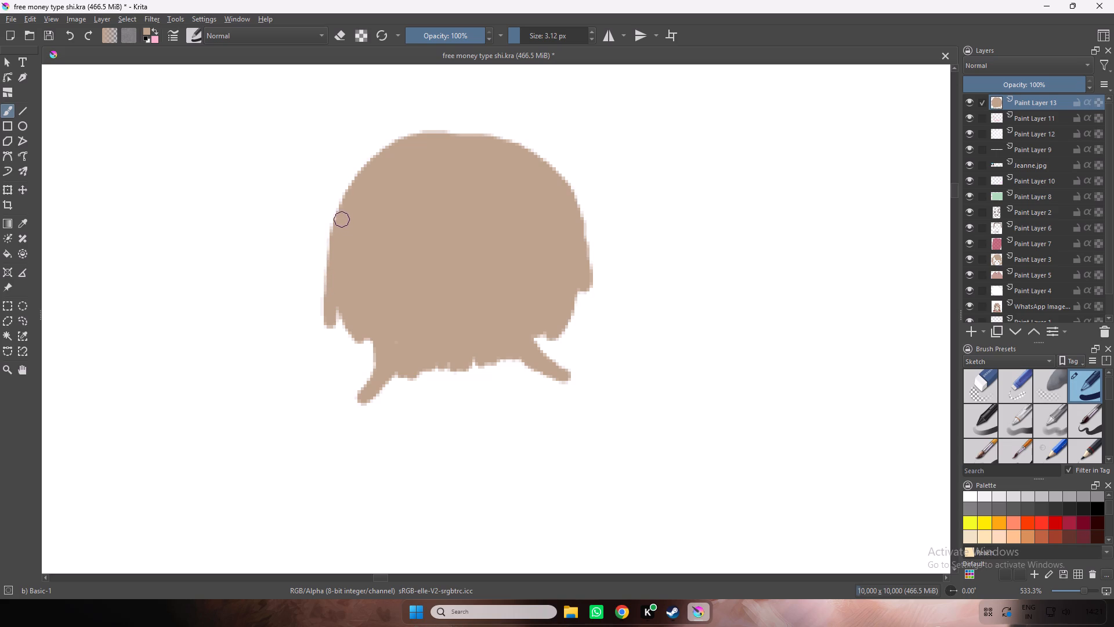
pyautogui.moveTo(345, 217); pyautogui.dragTo(352, 199)
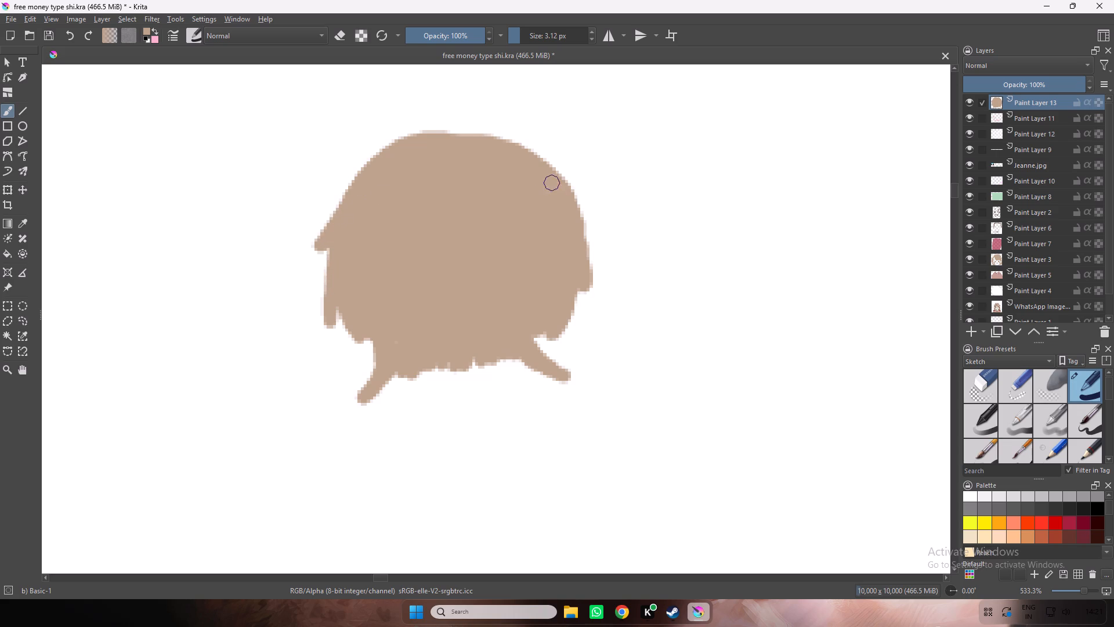
pyautogui.moveTo(555, 179); pyautogui.dragTo(555, 169)
# Erase along the top edge of the light-brown shape to carve a small central notch as a hair parting.
pyautogui.press('e')
pyautogui.moveTo(515, 135); pyautogui.dragTo(456, 134)
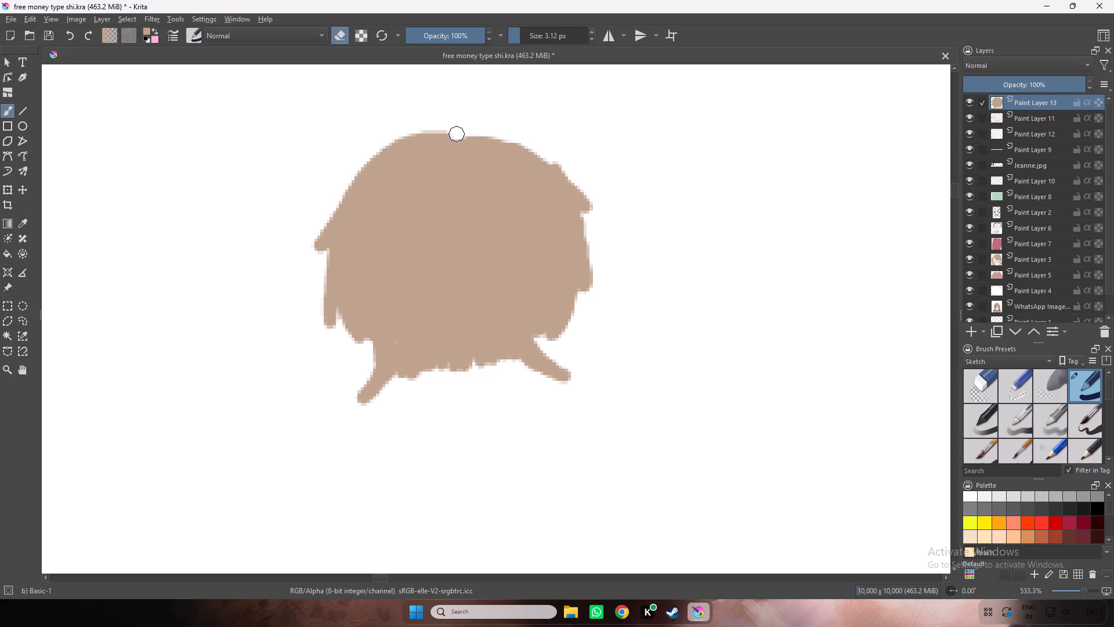
pyautogui.moveTo(456, 134); pyautogui.dragTo(411, 128)
pyautogui.press('e')
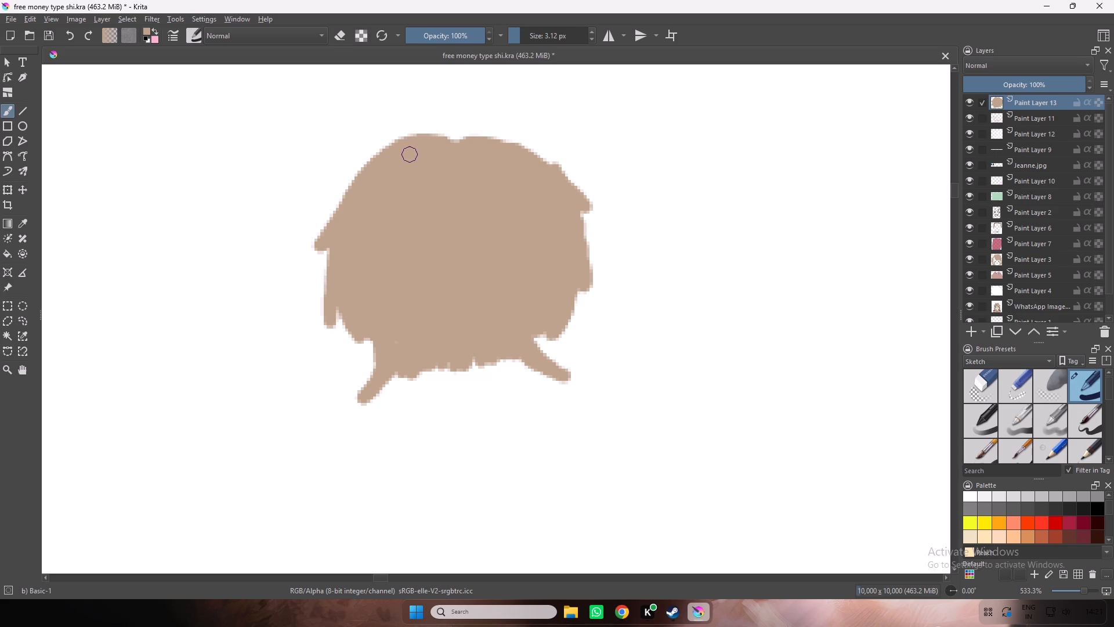
# Paint an outward-flicked lock at each upper side of the hair, trimming the first one's tip with the eraser.
pyautogui.moveTo(410, 154); pyautogui.dragTo(390, 161)
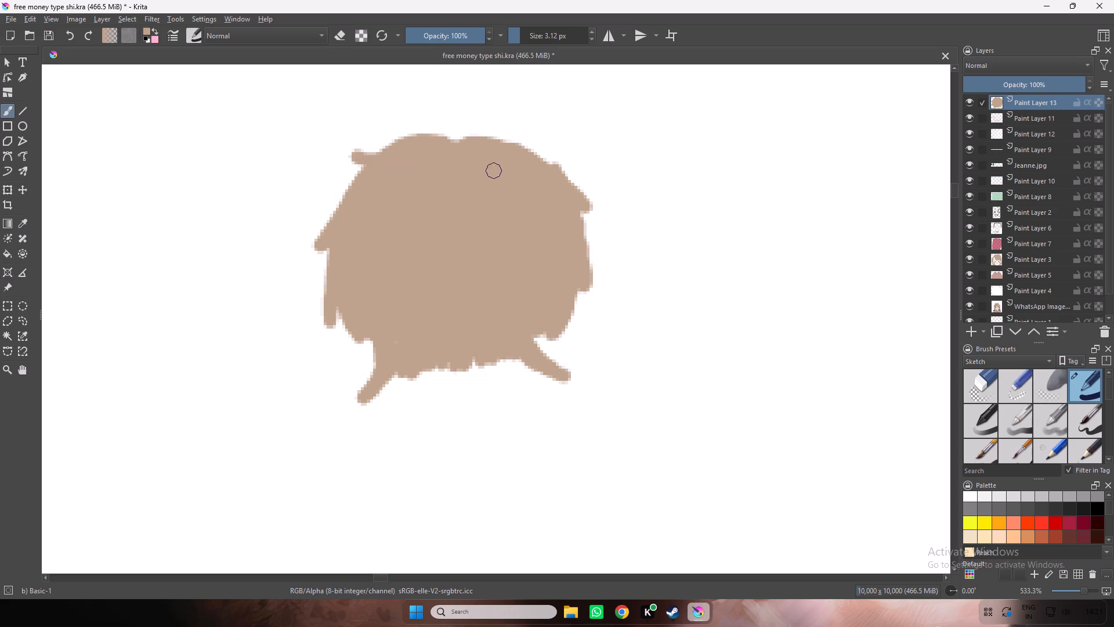
pyautogui.moveTo(397, 172); pyautogui.dragTo(349, 152)
pyautogui.press('e')
pyautogui.moveTo(347, 142); pyautogui.dragTo(366, 146)
pyautogui.press('e')
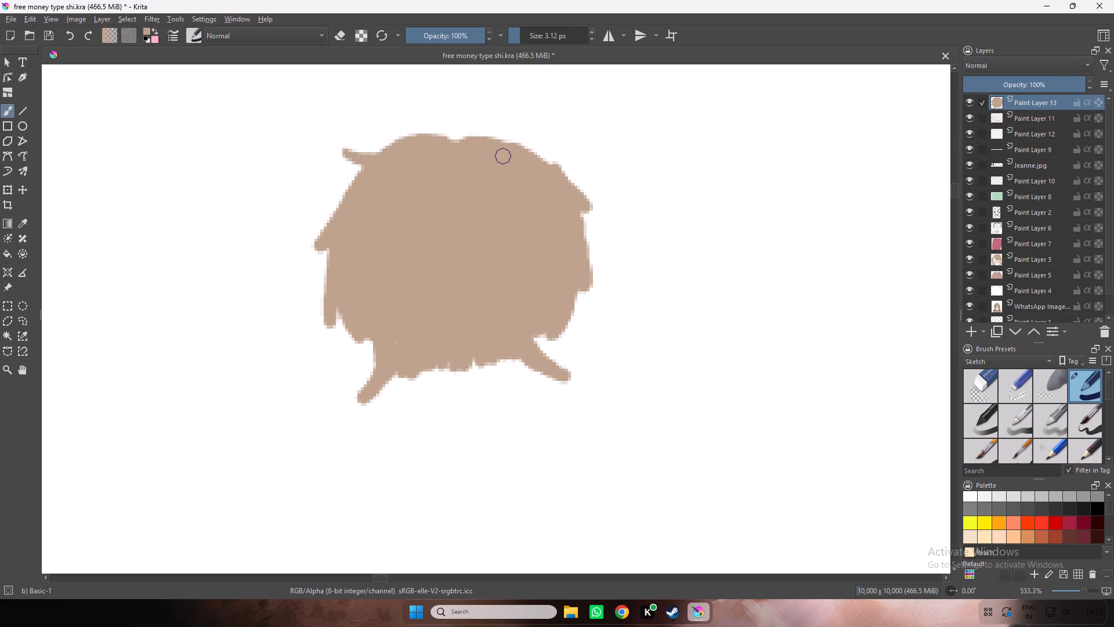
pyautogui.moveTo(512, 146); pyautogui.dragTo(562, 147)
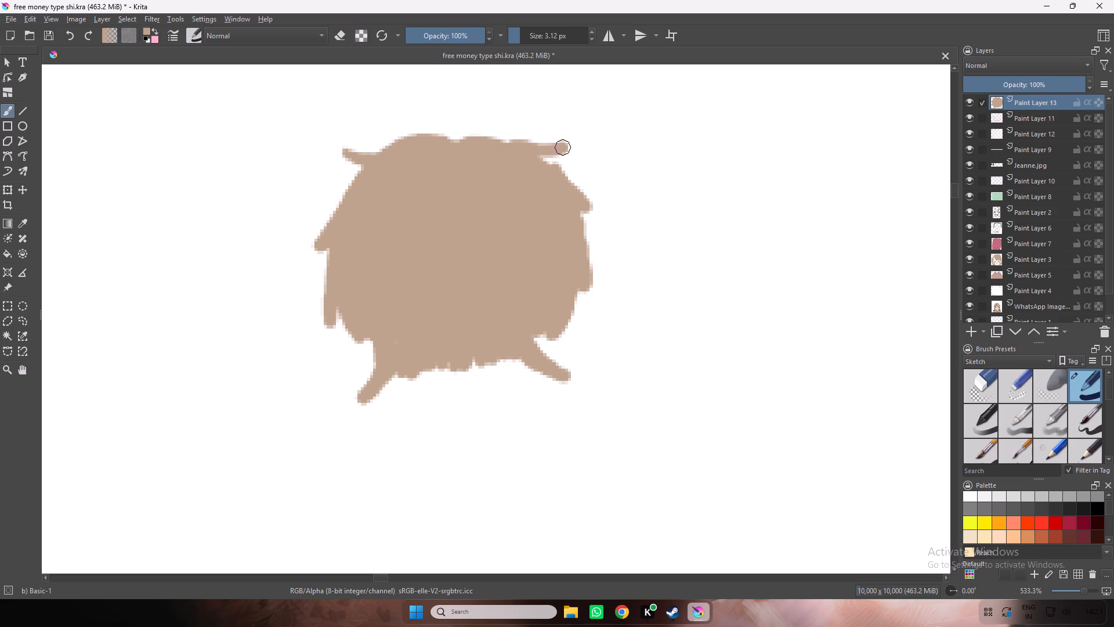
pyautogui.moveTo(562, 147); pyautogui.dragTo(489, 144)
# Set the brush size to 0.29 px, with room in view above the top of the hair shape.
pyautogui.press('space')
pyautogui.press('space')
pyautogui.press('space')
pyautogui.moveTo(502, 125); pyautogui.dragTo(502, 190)
pyautogui.click(515, 39)
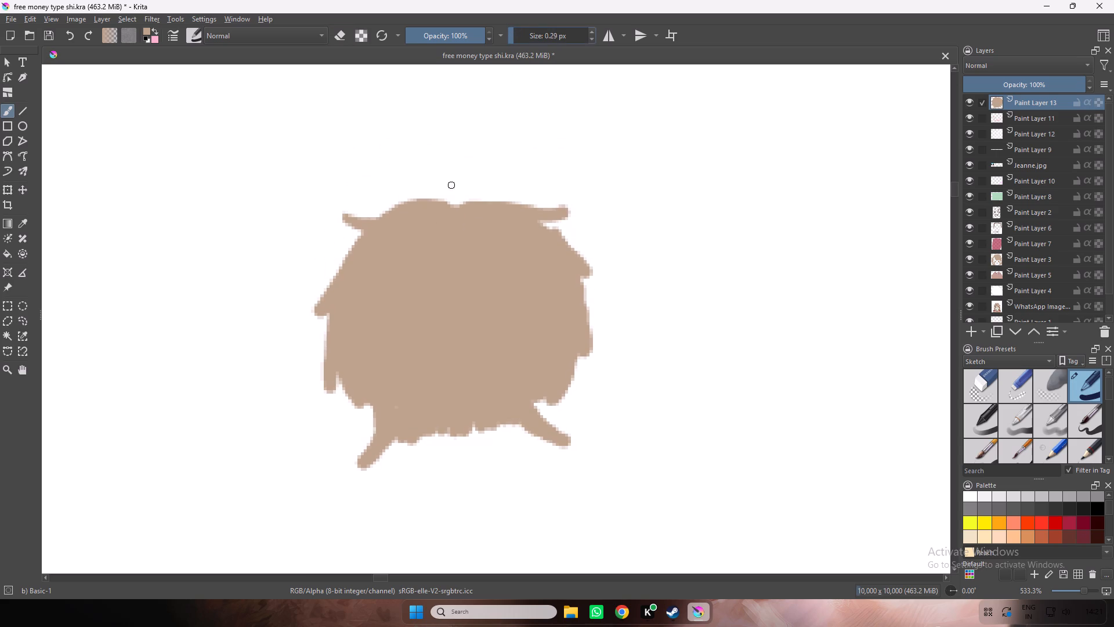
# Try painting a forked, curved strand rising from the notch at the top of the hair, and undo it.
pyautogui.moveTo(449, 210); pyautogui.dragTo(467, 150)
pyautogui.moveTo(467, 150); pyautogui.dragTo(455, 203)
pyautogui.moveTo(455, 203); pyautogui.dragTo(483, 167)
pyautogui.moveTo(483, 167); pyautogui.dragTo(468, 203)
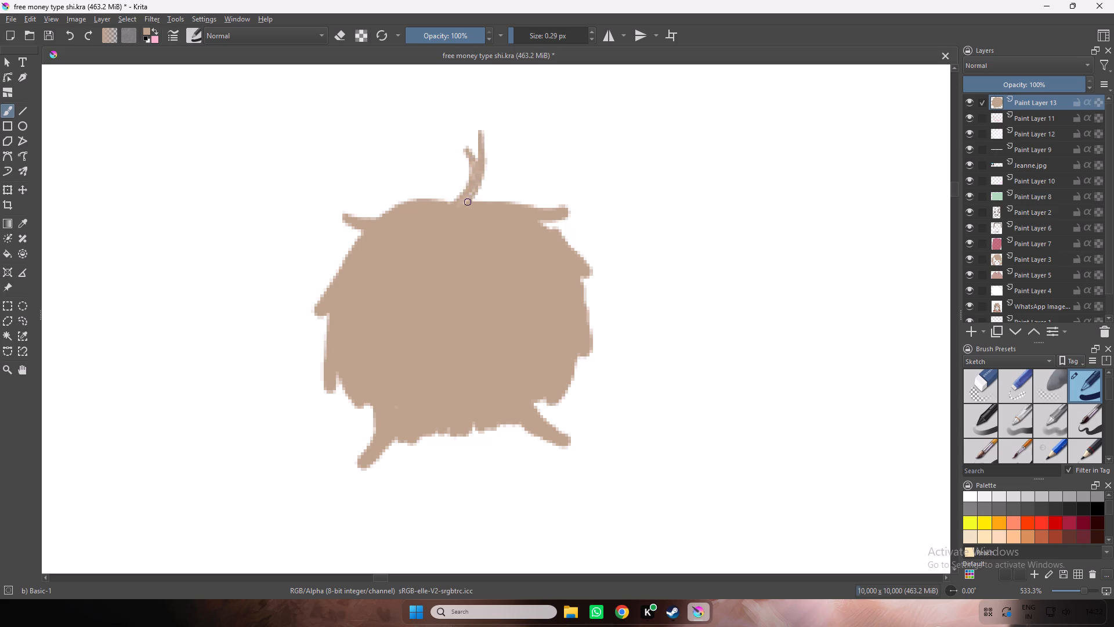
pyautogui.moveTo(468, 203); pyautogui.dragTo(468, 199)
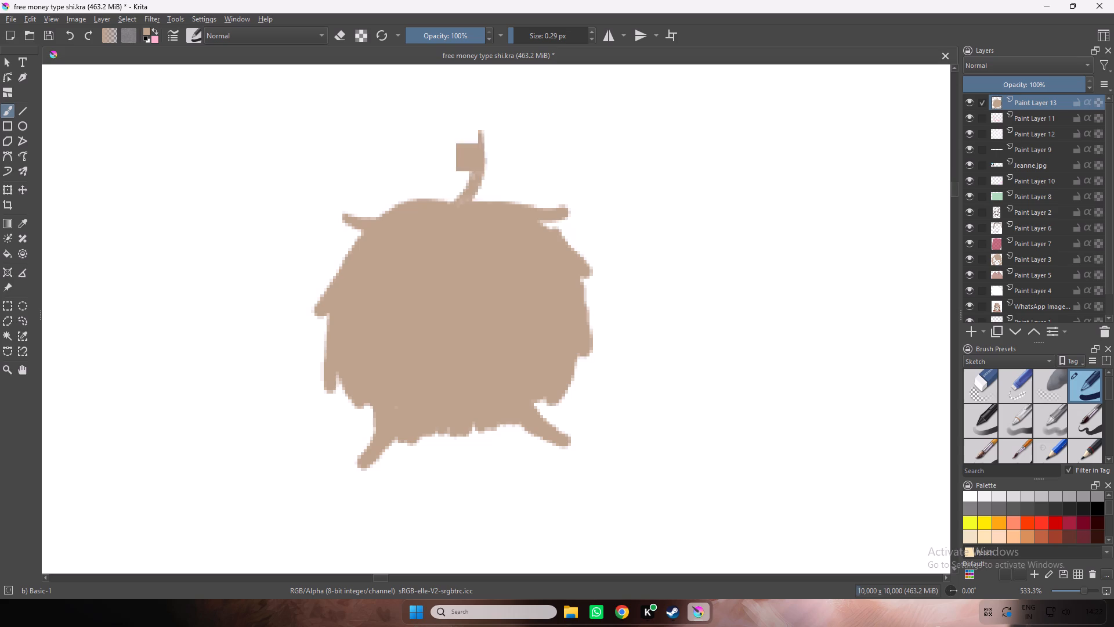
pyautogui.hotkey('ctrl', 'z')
# Paint a single thin, curved strand rising from the notch at the top of the hair.
pyautogui.moveTo(451, 209); pyautogui.dragTo(482, 163)
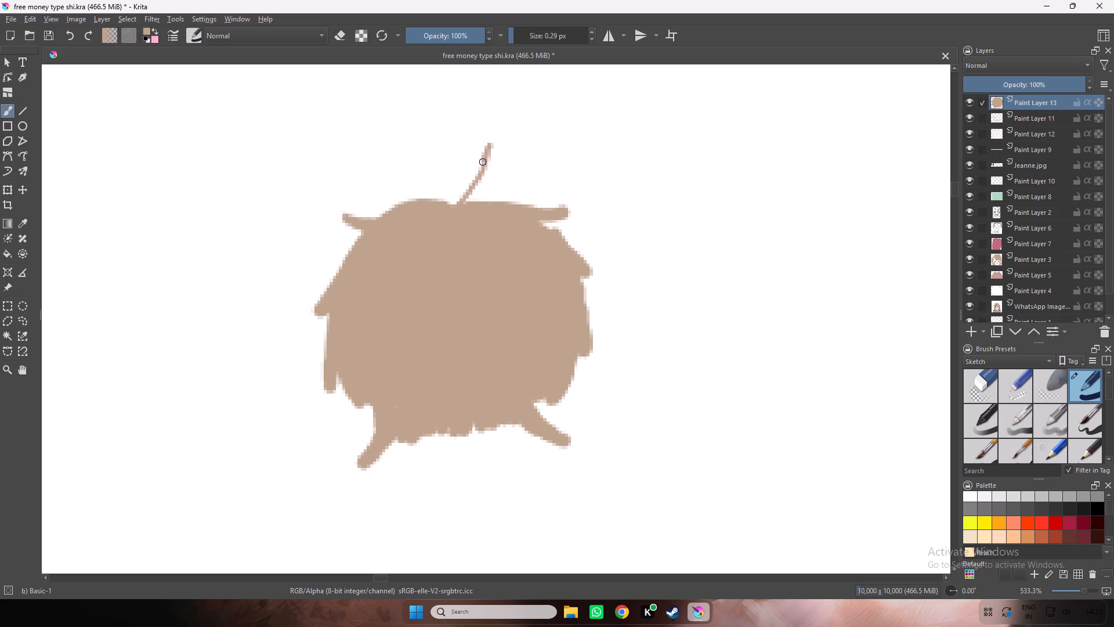
pyautogui.moveTo(482, 163); pyautogui.dragTo(486, 138)
pyautogui.moveTo(486, 138); pyautogui.dragTo(479, 170)
# Pick the white skin colour from the face of the girl holding the pink cup.
pyautogui.press('space')
pyautogui.press('space')
pyautogui.press('space')
pyautogui.press('space')
pyautogui.press('space')
pyautogui.press('space')
pyautogui.press('space')
pyautogui.press('space')
pyautogui.press('space')
pyautogui.press('space')
pyautogui.press('space')
pyautogui.press('space')
pyautogui.press('space')
pyautogui.press('space')
pyautogui.press('space')
pyautogui.press('space')
pyautogui.press('space')
pyautogui.press('space')
pyautogui.press('space')
pyautogui.press('space')
pyautogui.moveTo(360, 207); pyautogui.dragTo(372, 197)
pyautogui.moveTo(381, 193); pyautogui.dragTo(377, 163)
pyautogui.press('space')
pyautogui.press('space')
pyautogui.press('space')
pyautogui.press('space')
pyautogui.press('space')
pyautogui.press('space')
pyautogui.press('space')
pyautogui.press('space')
pyautogui.moveTo(451, 204); pyautogui.dragTo(664, 356)
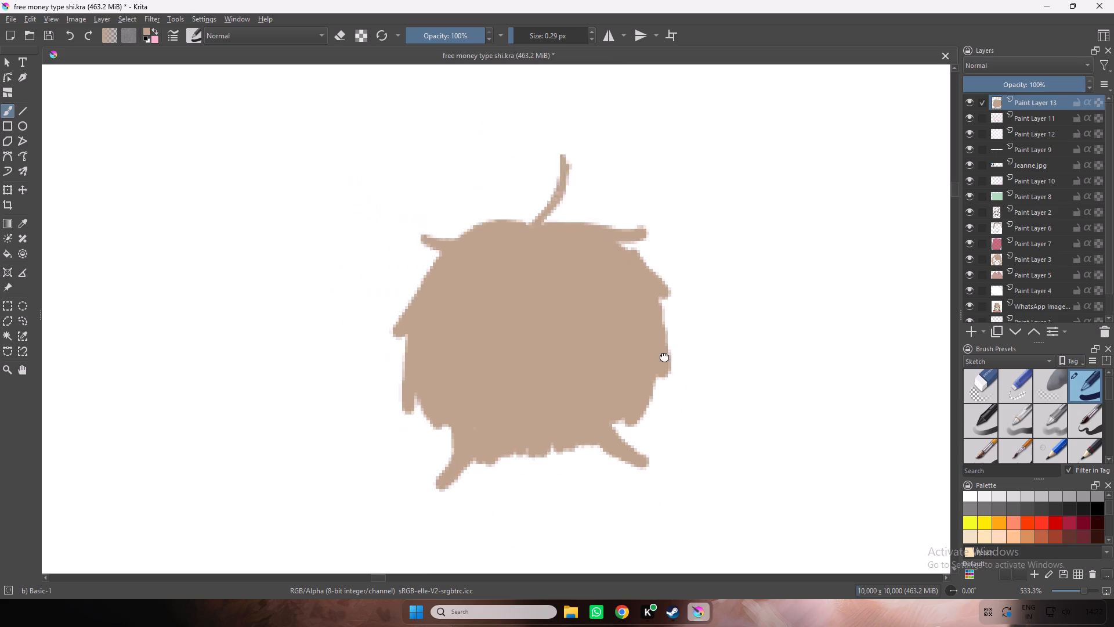
pyautogui.moveTo(664, 356); pyautogui.dragTo(762, 403)
pyautogui.moveTo(493, 200); pyautogui.dragTo(592, 423)
pyautogui.click(593, 423)
pyautogui.hotkey('ctrl', '-')
pyautogui.hotkey('ctrl', '-')
pyautogui.hotkey('ctrl', '-')
pyautogui.press('space')
pyautogui.press('space')
pyautogui.press('space')
pyautogui.press('space')
pyautogui.press('space')
pyautogui.press('space')
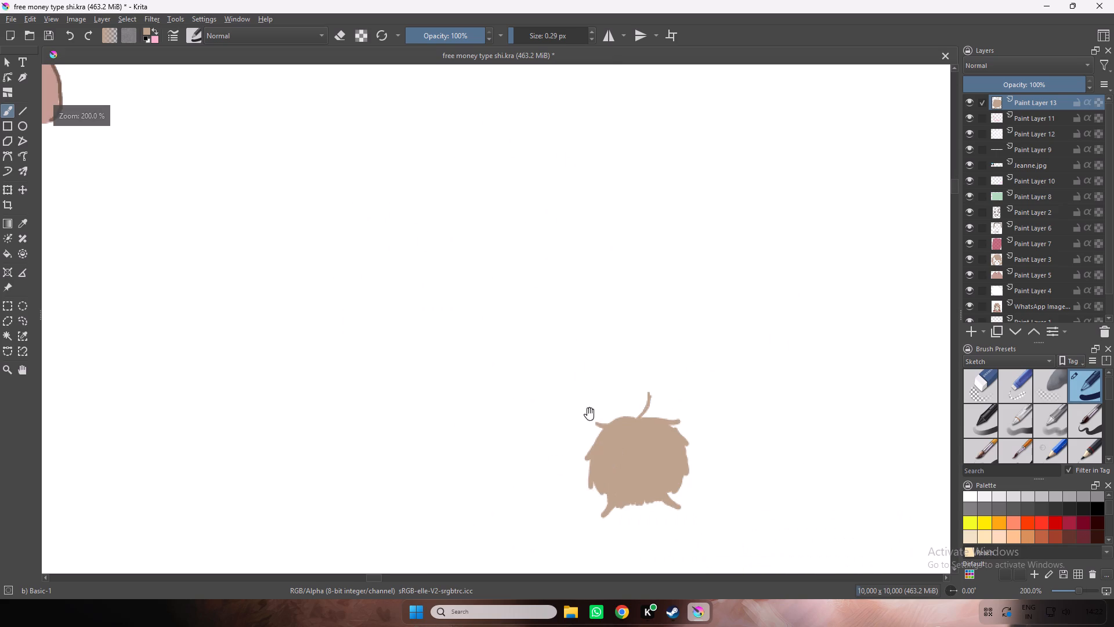
pyautogui.moveTo(471, 308); pyautogui.dragTo(792, 482)
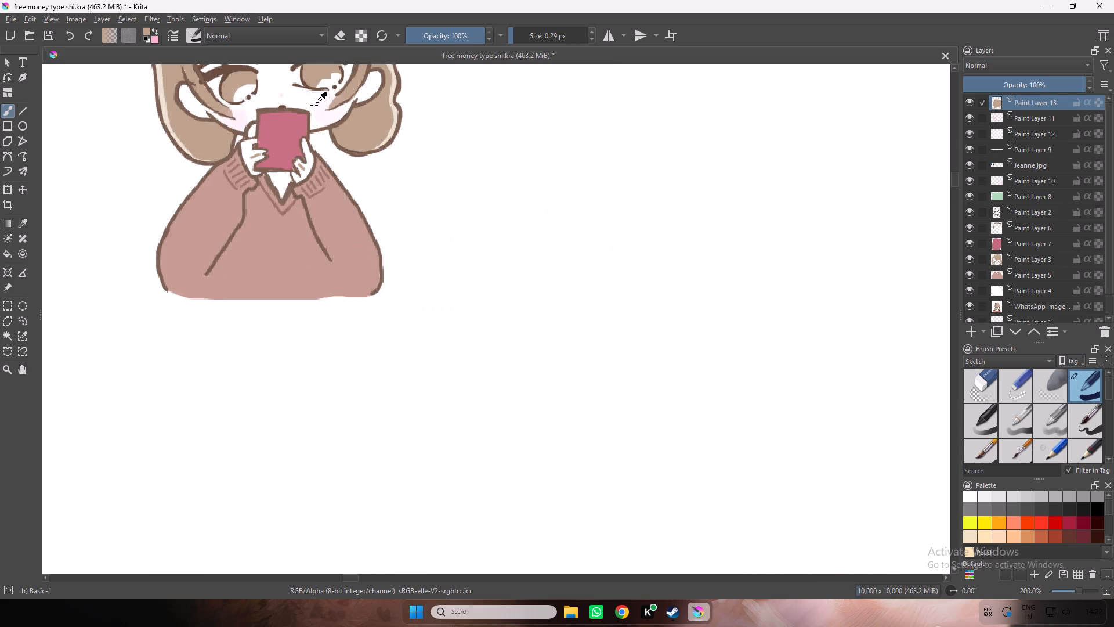
pyautogui.keyDown('ctrl'); pyautogui.click(309, 98); pyautogui.keyUp('ctrl')
# Set the brush size to 3.61 px and paint a filled white round patch in the lower middle of the hair shape.
pyautogui.press('space')
pyautogui.press('space')
pyautogui.press('space')
pyautogui.press('space')
pyautogui.press('space')
pyautogui.press('space')
pyautogui.press('space')
pyautogui.press('space')
pyautogui.press('space')
pyautogui.press('space')
pyautogui.press('space')
pyautogui.press('space')
pyautogui.press('space')
pyautogui.moveTo(730, 351); pyautogui.dragTo(337, 122)
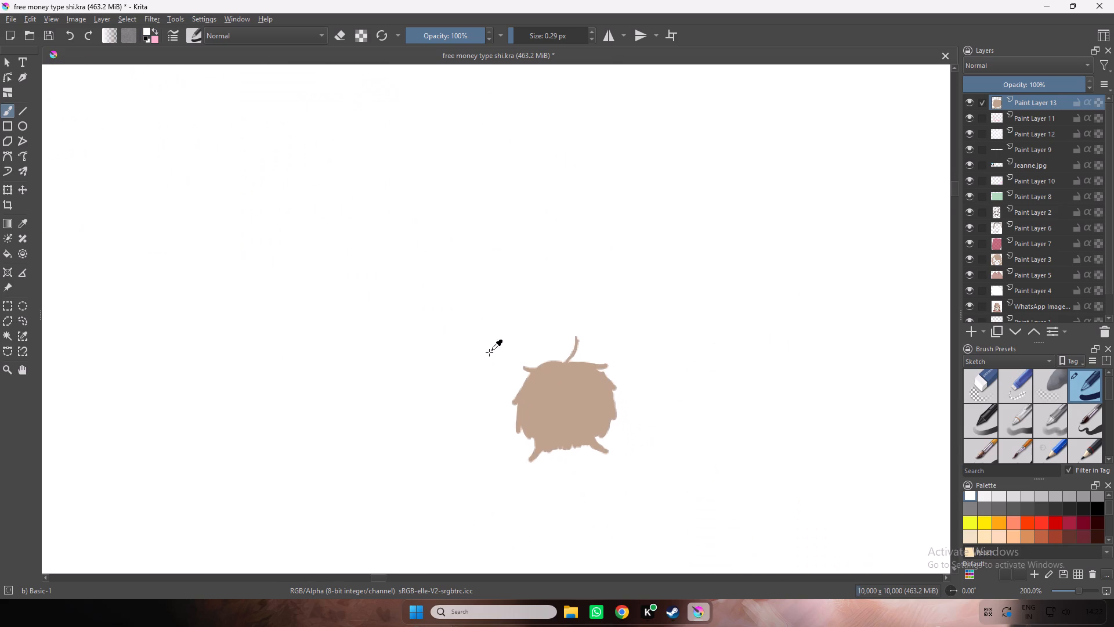
pyautogui.hotkey('ctrl', '=')
pyautogui.hotkey('ctrl', '=')
pyautogui.hotkey('ctrl', '=')
pyautogui.press('space')
pyautogui.press('space')
pyautogui.press('space')
pyautogui.press('space')
pyautogui.press('space')
pyautogui.press('space')
pyautogui.press('space')
pyautogui.press('space')
pyautogui.press('space')
pyautogui.press('space')
pyautogui.press('space')
pyautogui.moveTo(571, 358); pyautogui.dragTo(445, 217)
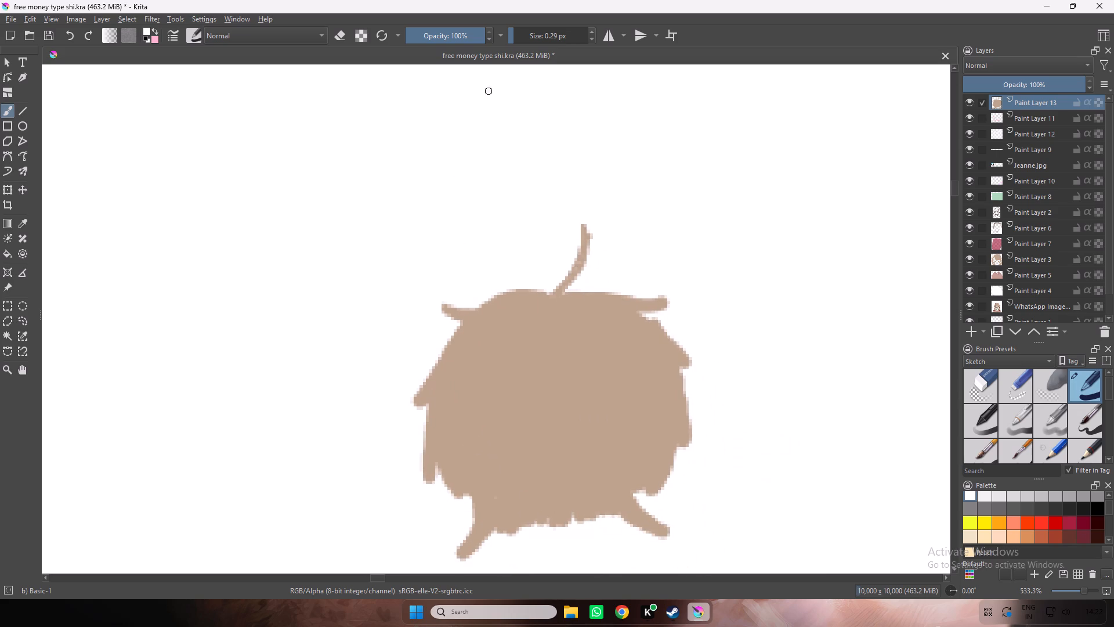
pyautogui.click(519, 34)
pyautogui.moveTo(522, 453); pyautogui.dragTo(568, 416)
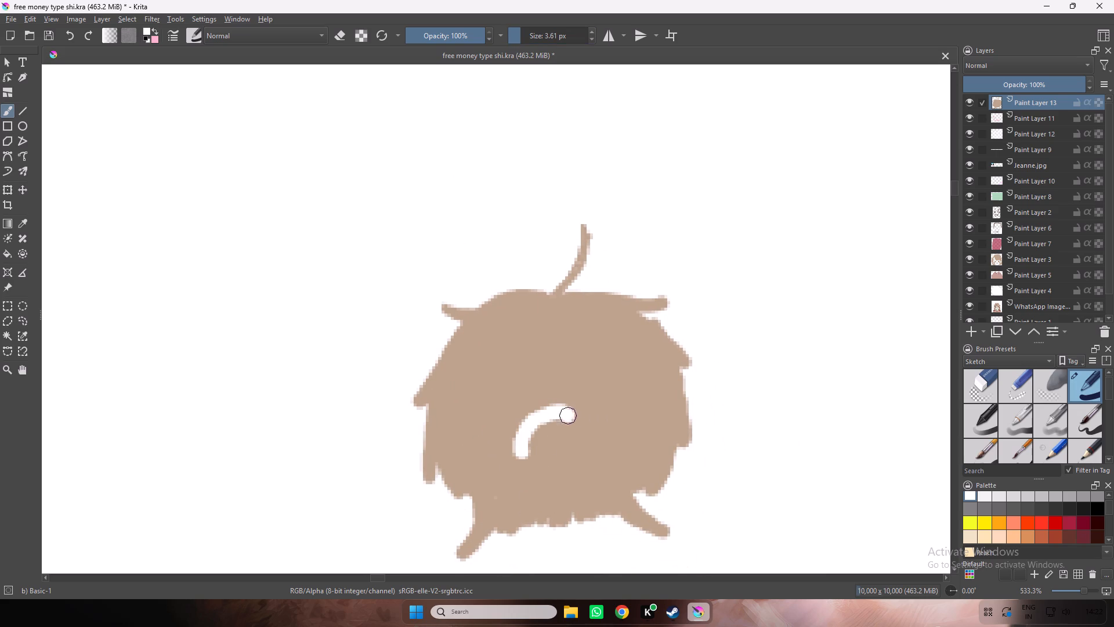
pyautogui.moveTo(568, 416); pyautogui.dragTo(554, 436)
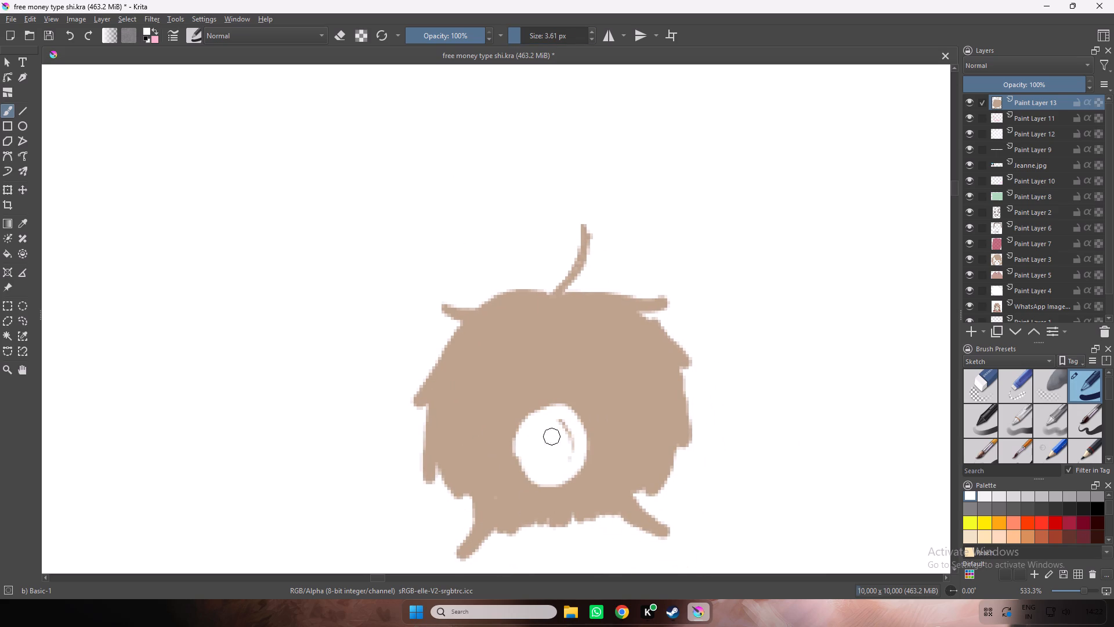
# Paint the lower face white in a wide bowl shape from side to side, covering the ragged bottom hair edge between the two lower locks.
pyautogui.moveTo(554, 436); pyautogui.dragTo(483, 455)
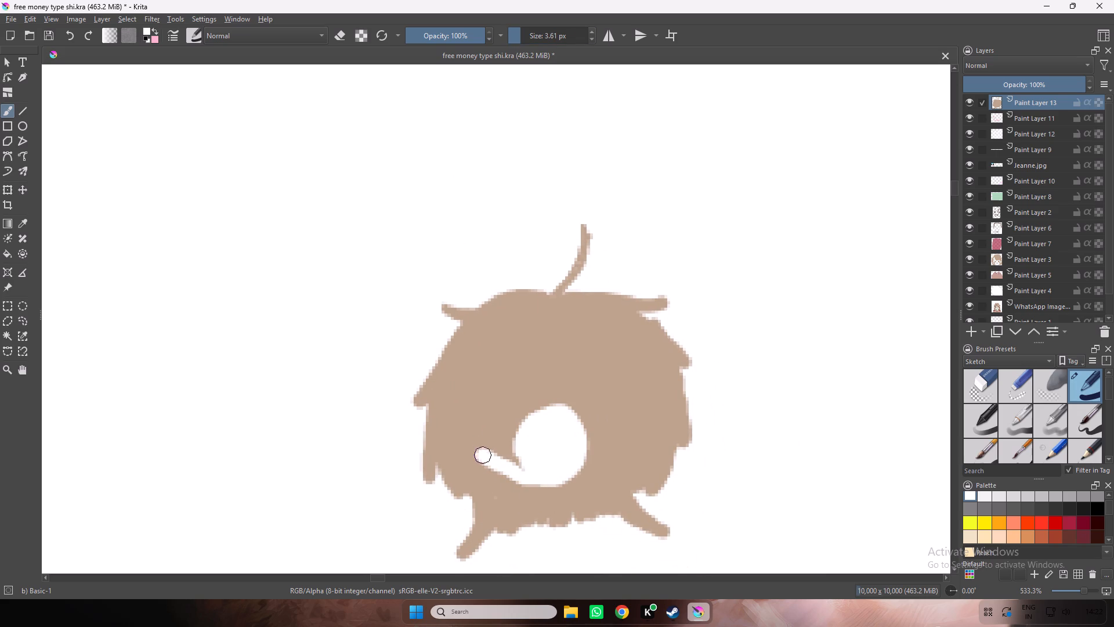
pyautogui.moveTo(483, 455); pyautogui.dragTo(624, 467)
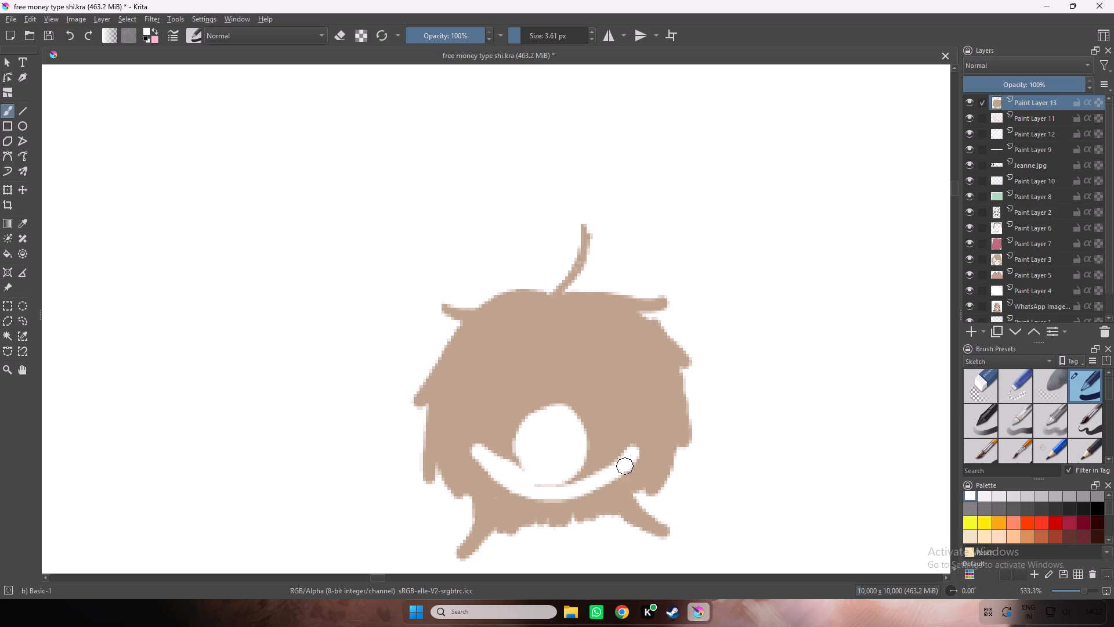
pyautogui.moveTo(624, 467); pyautogui.dragTo(514, 513)
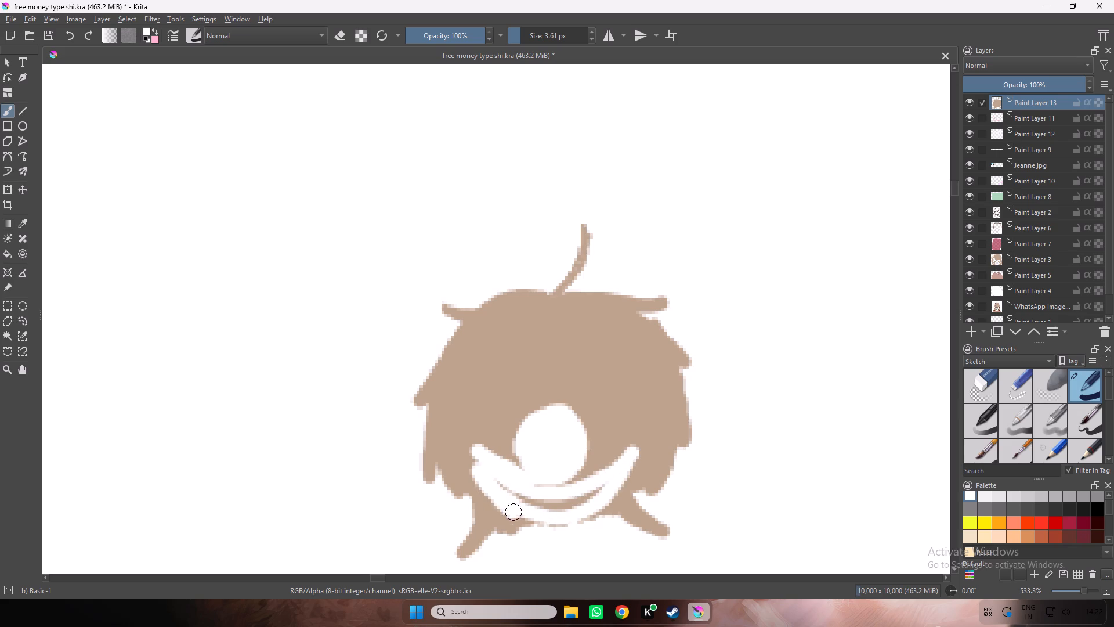
pyautogui.moveTo(514, 513); pyautogui.dragTo(566, 520)
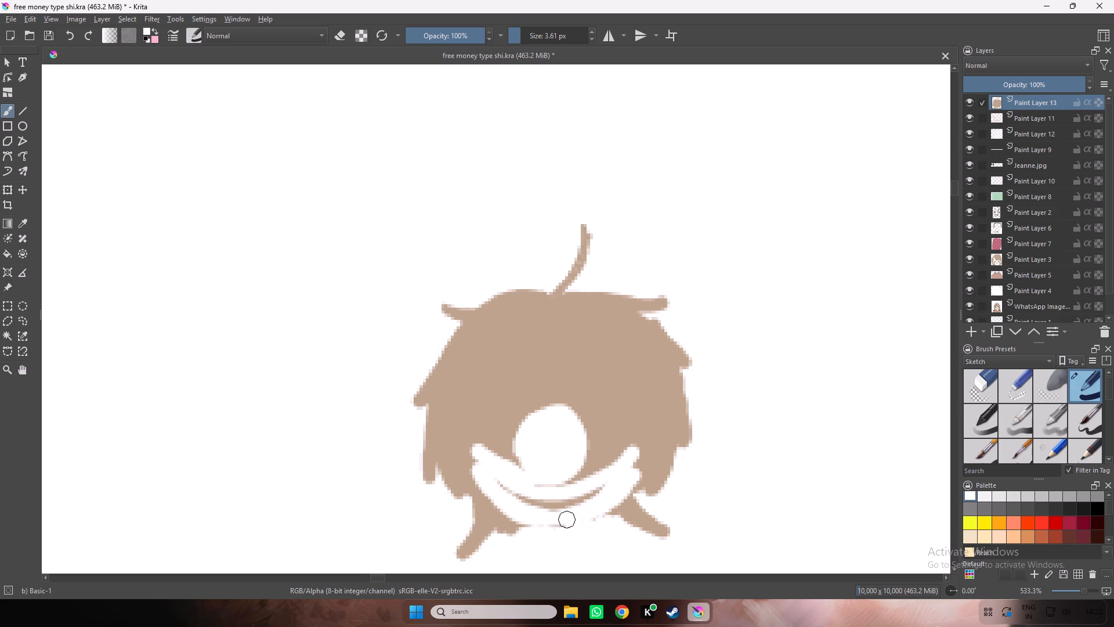
pyautogui.moveTo(566, 520); pyautogui.dragTo(505, 514)
pyautogui.moveTo(505, 514); pyautogui.dragTo(469, 456)
pyautogui.moveTo(469, 456); pyautogui.dragTo(535, 501)
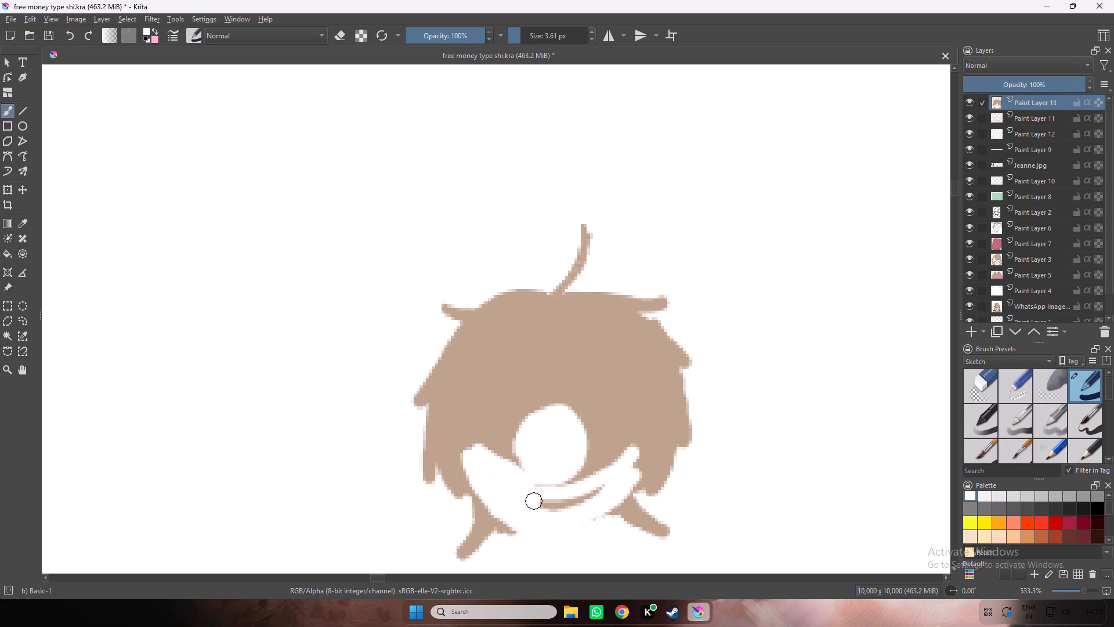
pyautogui.moveTo(535, 501); pyautogui.dragTo(556, 486)
pyautogui.moveTo(598, 489); pyautogui.dragTo(582, 498, button='right')
pyautogui.moveTo(581, 498); pyautogui.dragTo(553, 513, button='right')
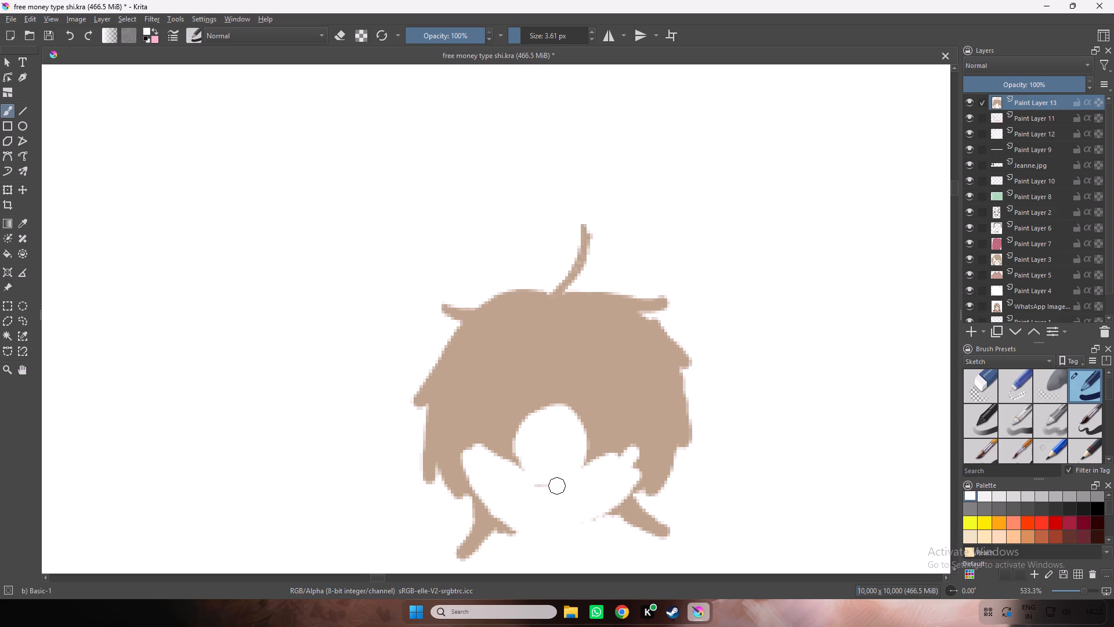
pyautogui.moveTo(556, 486); pyautogui.dragTo(520, 468)
# Paint short white notches up into the fringe on the right-hand side of the face to separate its locks.
pyautogui.moveTo(520, 468); pyautogui.dragTo(620, 447)
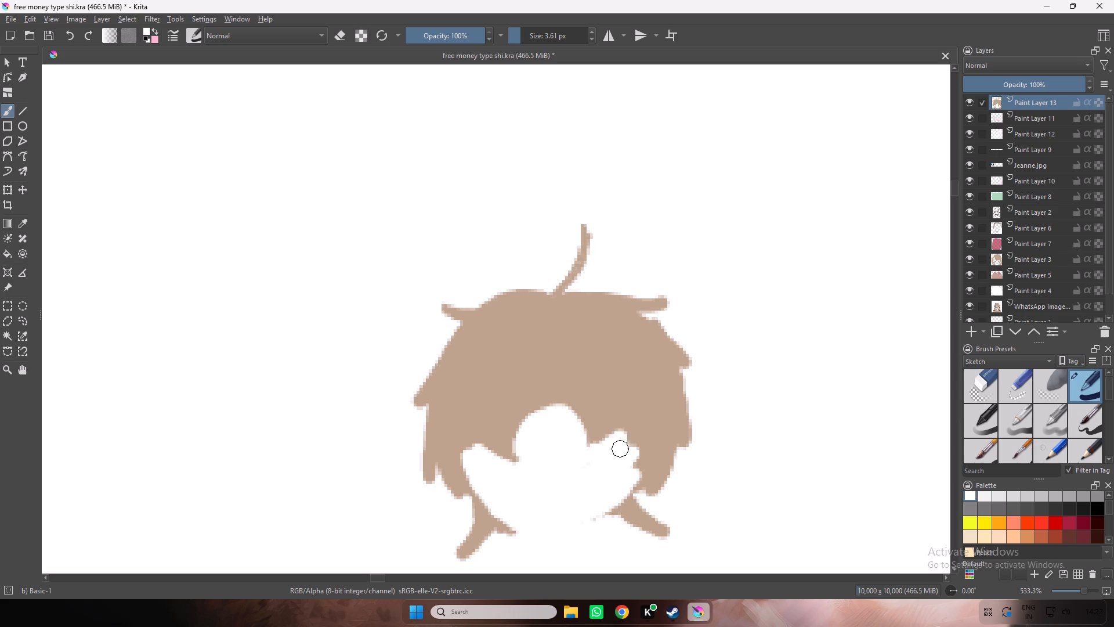
pyautogui.moveTo(620, 447); pyautogui.dragTo(627, 456)
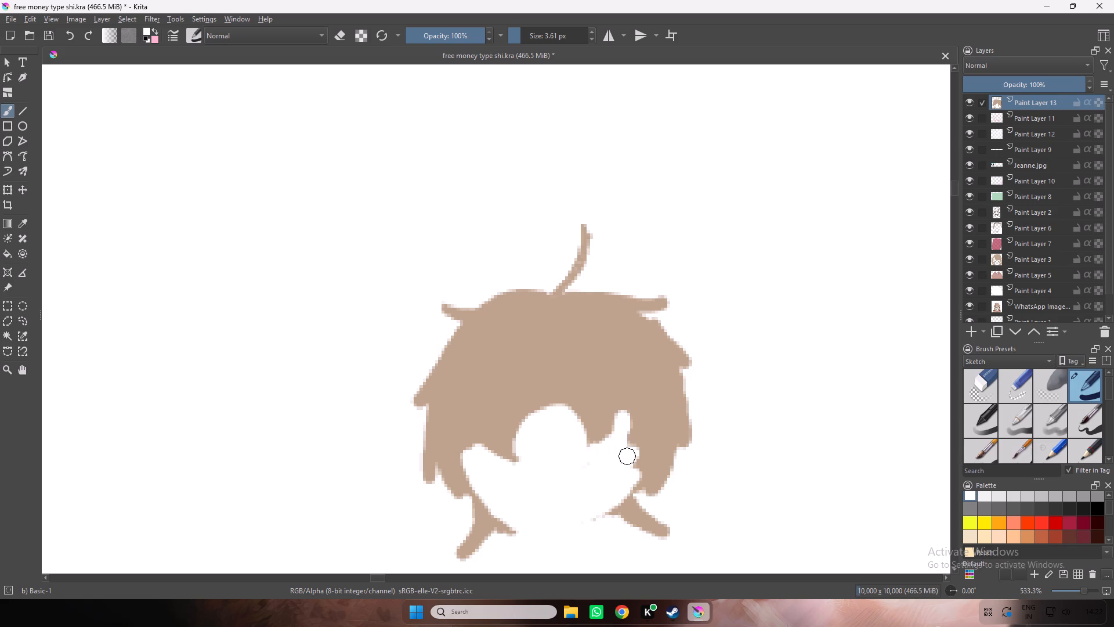
pyautogui.moveTo(627, 456); pyautogui.dragTo(607, 454)
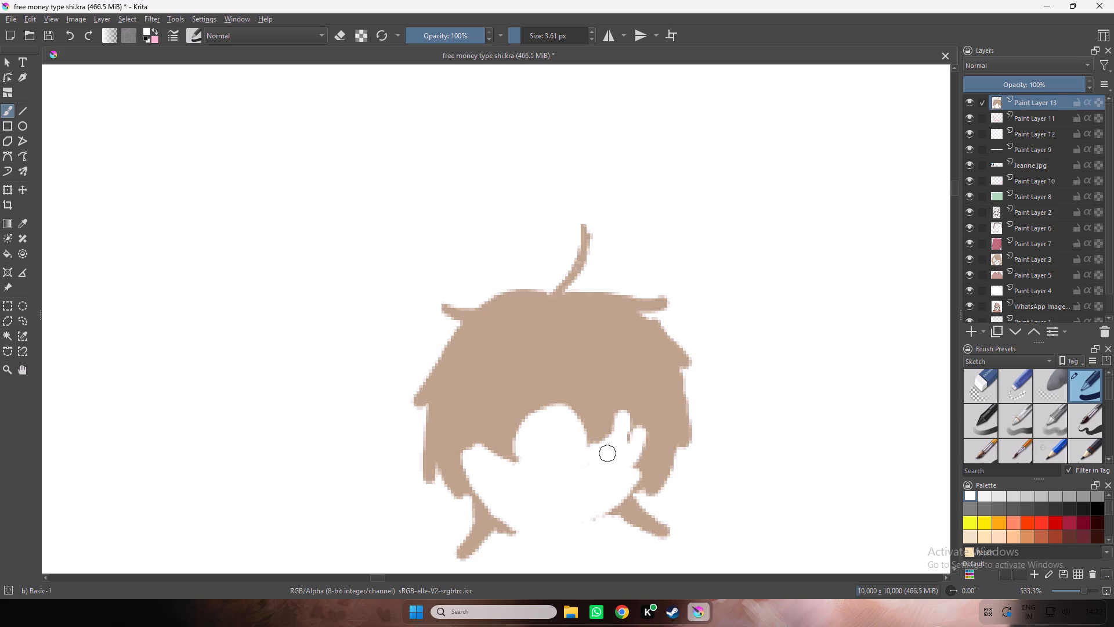
# Paint a tall, pointed white opening up the middle of the fringe, filling its inside and rounding both of its sides.
pyautogui.moveTo(607, 454); pyautogui.dragTo(536, 356)
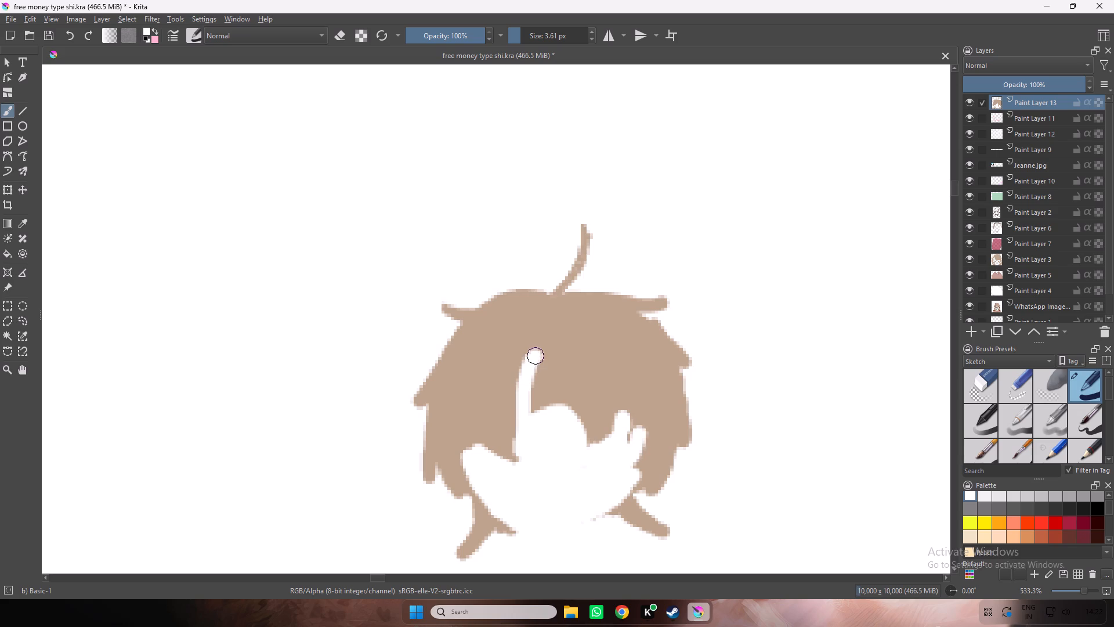
pyautogui.moveTo(536, 356); pyautogui.dragTo(540, 368)
pyautogui.moveTo(540, 368); pyautogui.dragTo(534, 377)
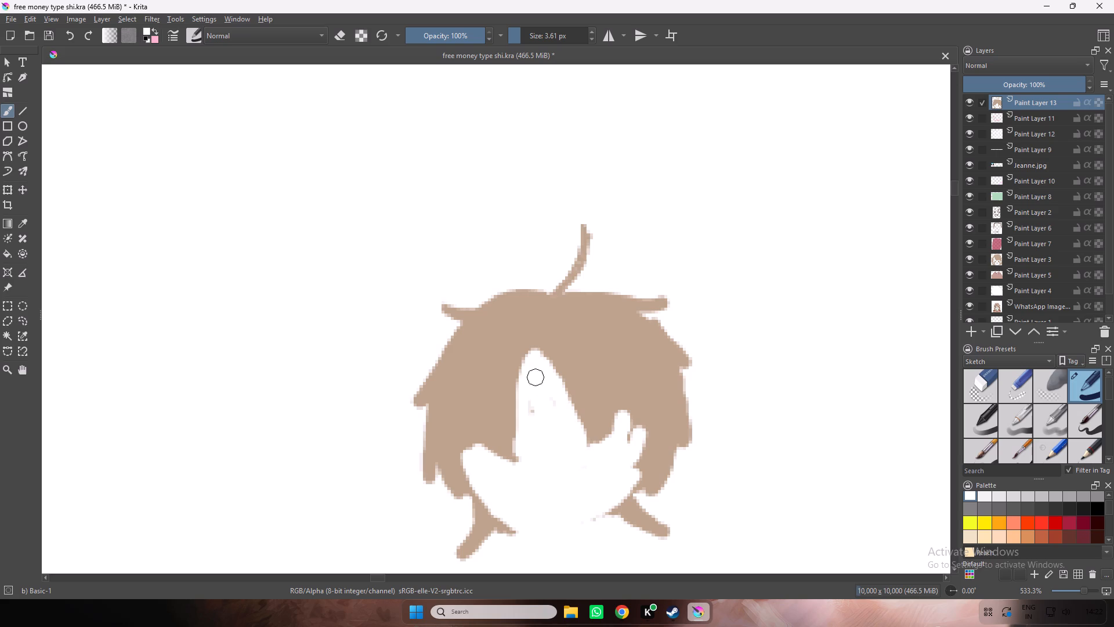
pyautogui.moveTo(534, 377); pyautogui.dragTo(555, 420)
pyautogui.moveTo(527, 451); pyautogui.dragTo(520, 449)
pyautogui.moveTo(520, 449); pyautogui.dragTo(531, 361)
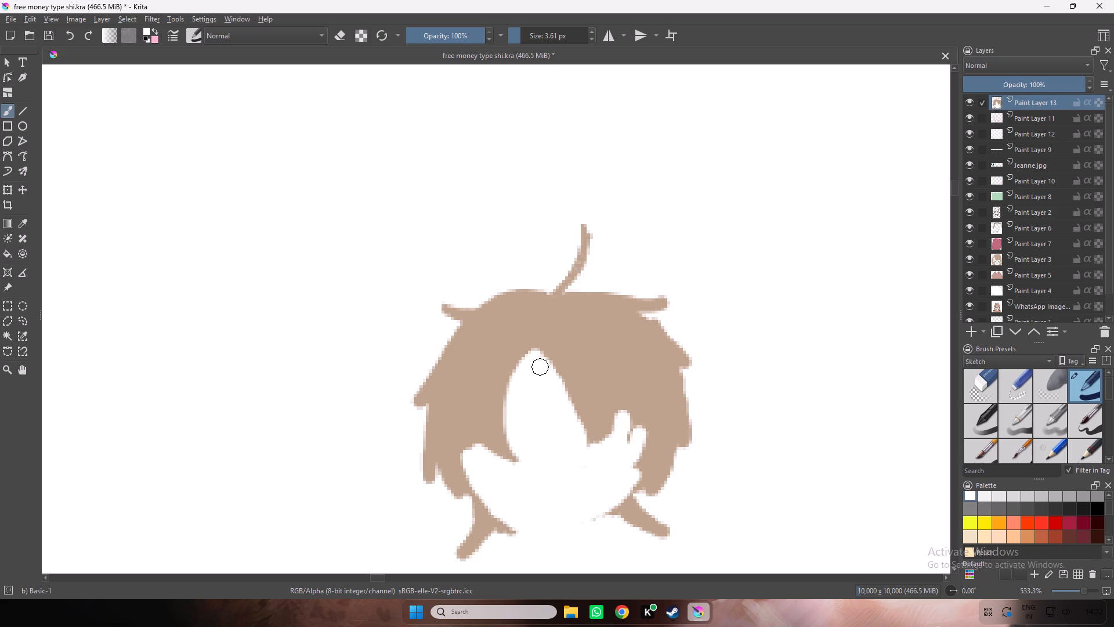
pyautogui.moveTo(536, 361); pyautogui.dragTo(575, 453)
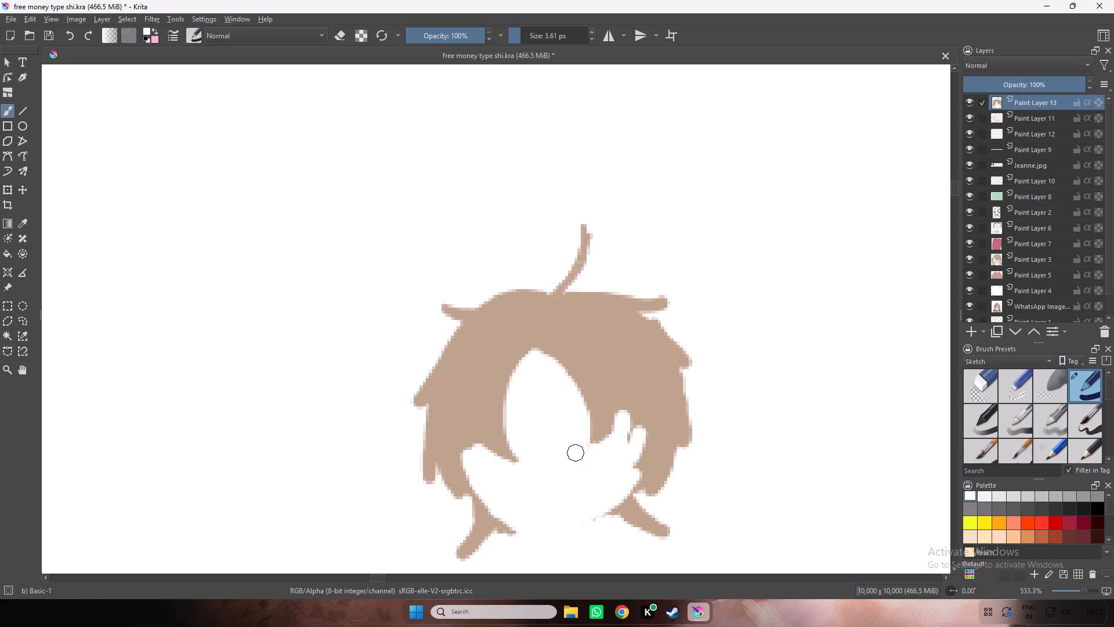
pyautogui.moveTo(575, 453); pyautogui.dragTo(573, 456)
# Set the brush size to 1.92 px and deepen the white notches between the fringe locks on both sides of the face.
pyautogui.moveTo(526, 41); pyautogui.dragTo(518, 42)
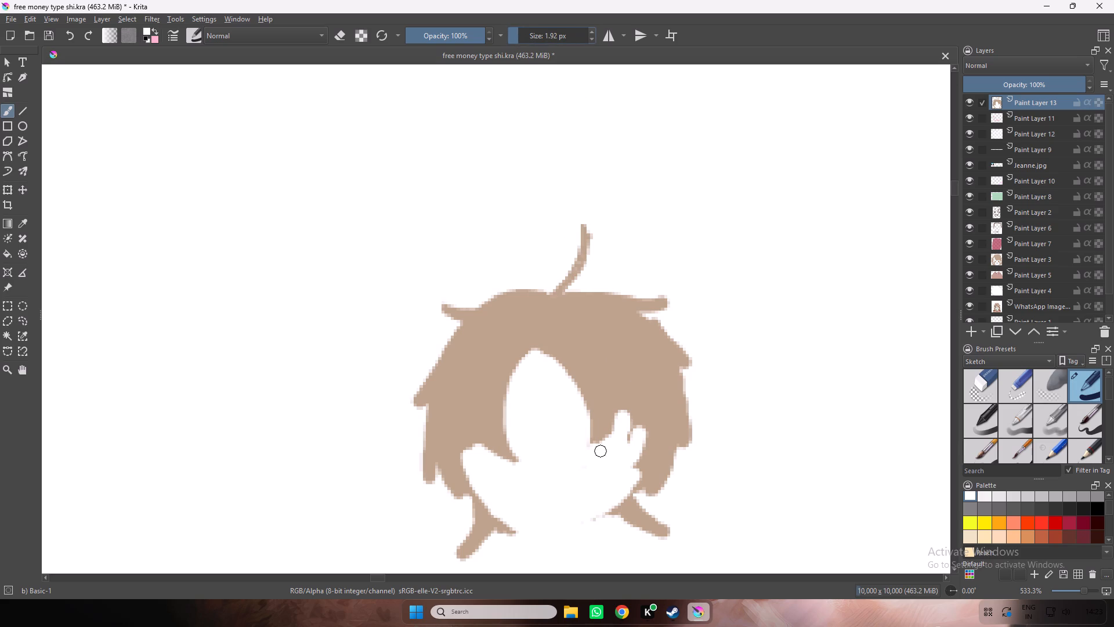
pyautogui.moveTo(598, 452); pyautogui.dragTo(621, 385)
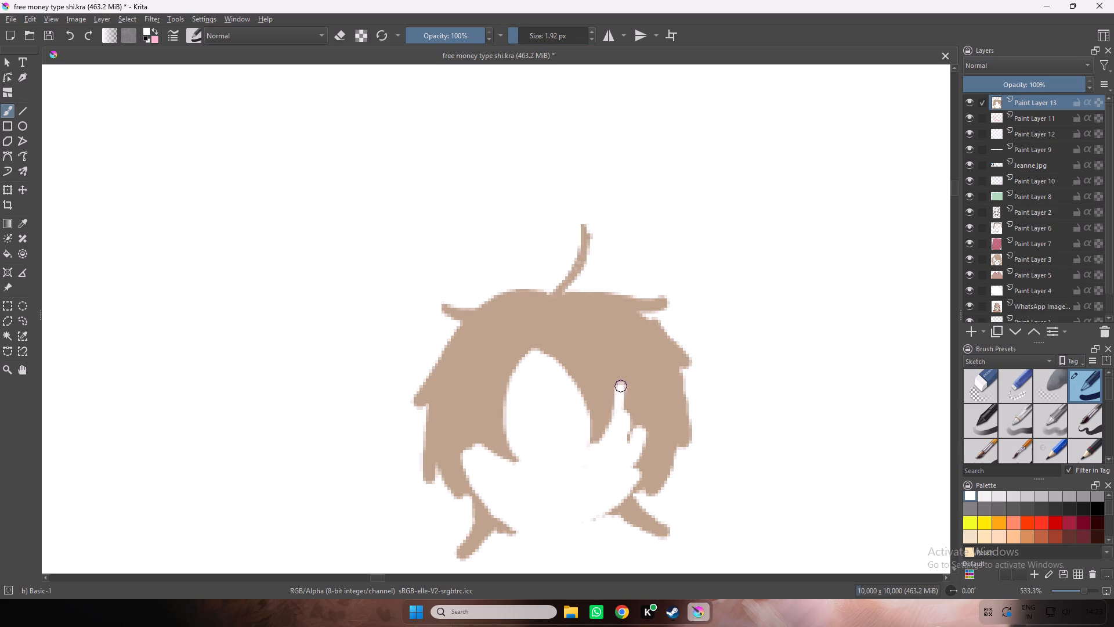
pyautogui.moveTo(621, 385); pyautogui.dragTo(619, 450)
pyautogui.moveTo(630, 452); pyautogui.dragTo(634, 444)
pyautogui.moveTo(634, 444); pyautogui.dragTo(627, 471)
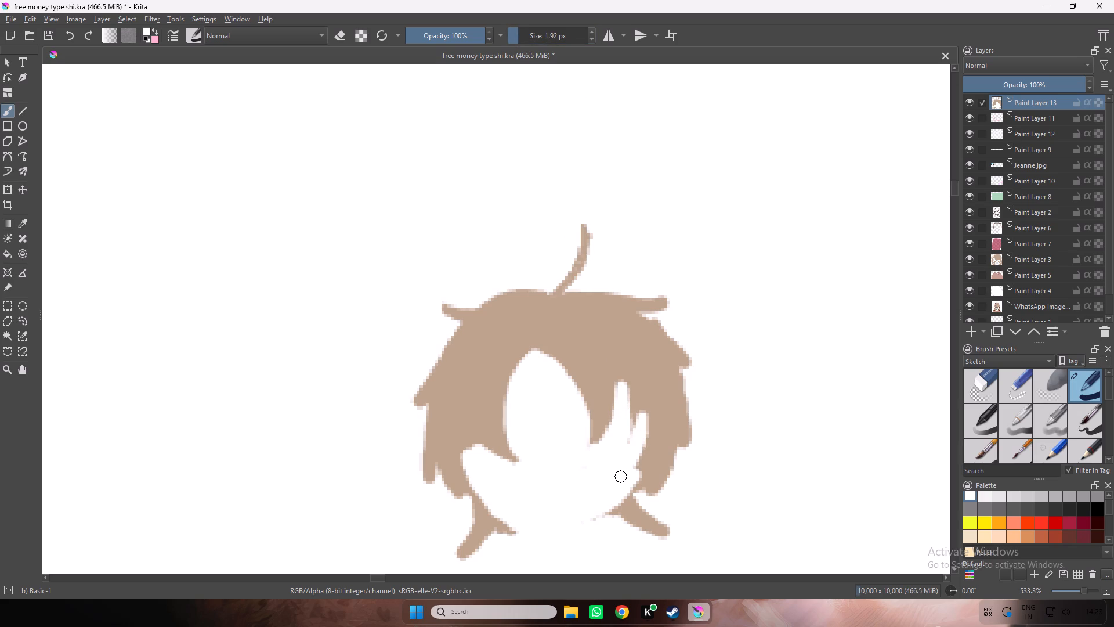
pyautogui.moveTo(491, 472); pyautogui.dragTo(476, 446)
pyautogui.moveTo(476, 446); pyautogui.dragTo(482, 464)
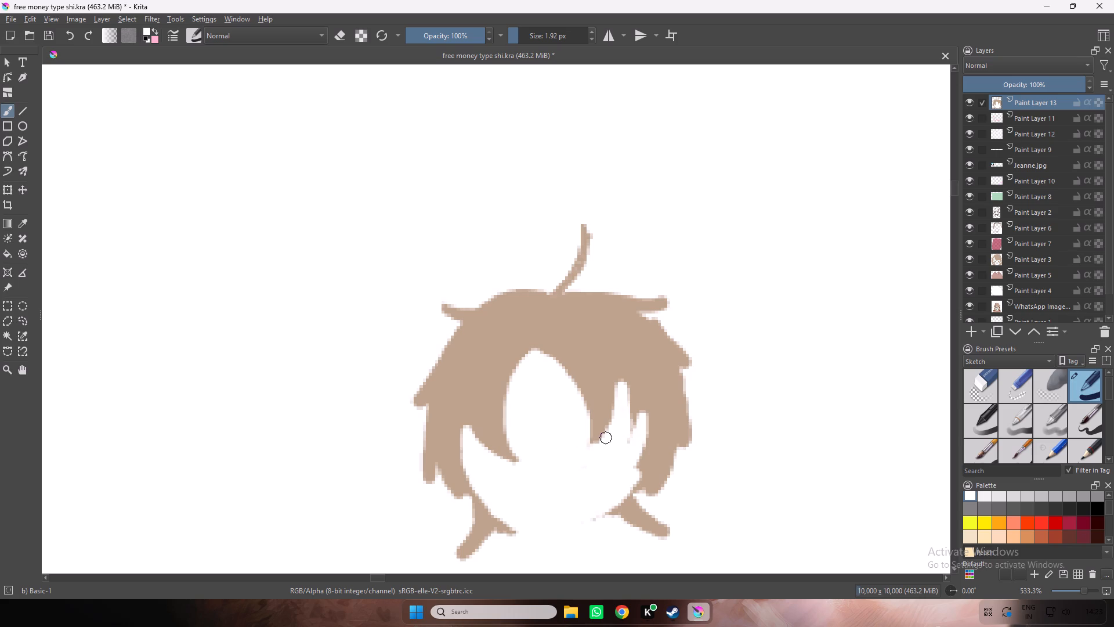
# Sample the light-brown hair colour, set the brush size to 0.40 px, and extend the right-hand fringe locks into curved, pointed tips.
pyautogui.press('e')
pyautogui.press('e')
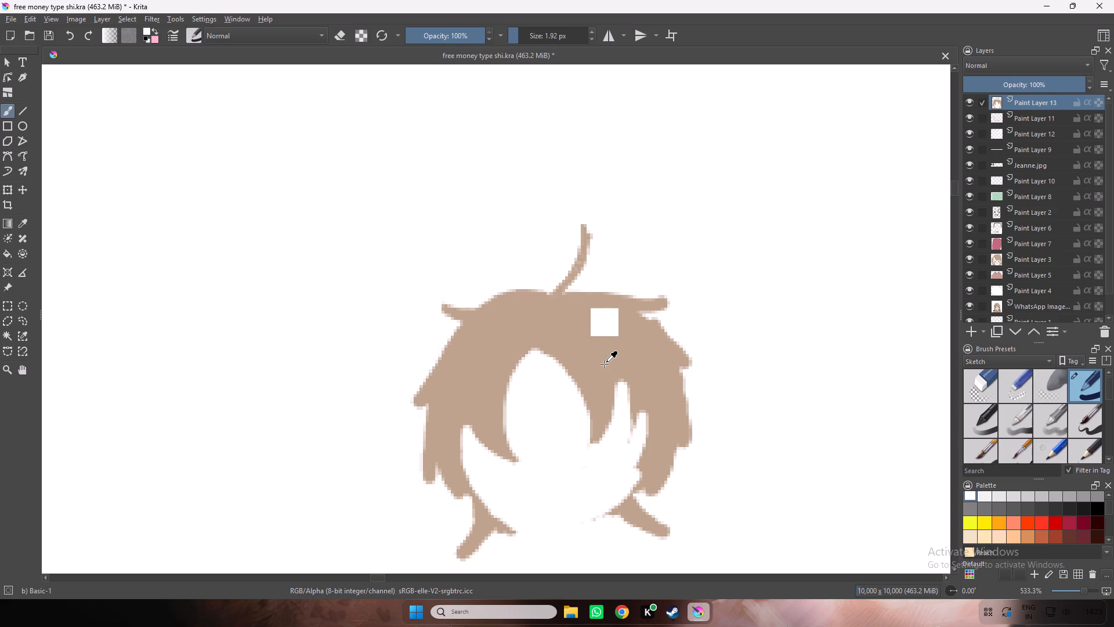
pyautogui.keyDown('ctrl'); pyautogui.click(605, 364); pyautogui.keyUp('ctrl')
pyautogui.click(519, 33)
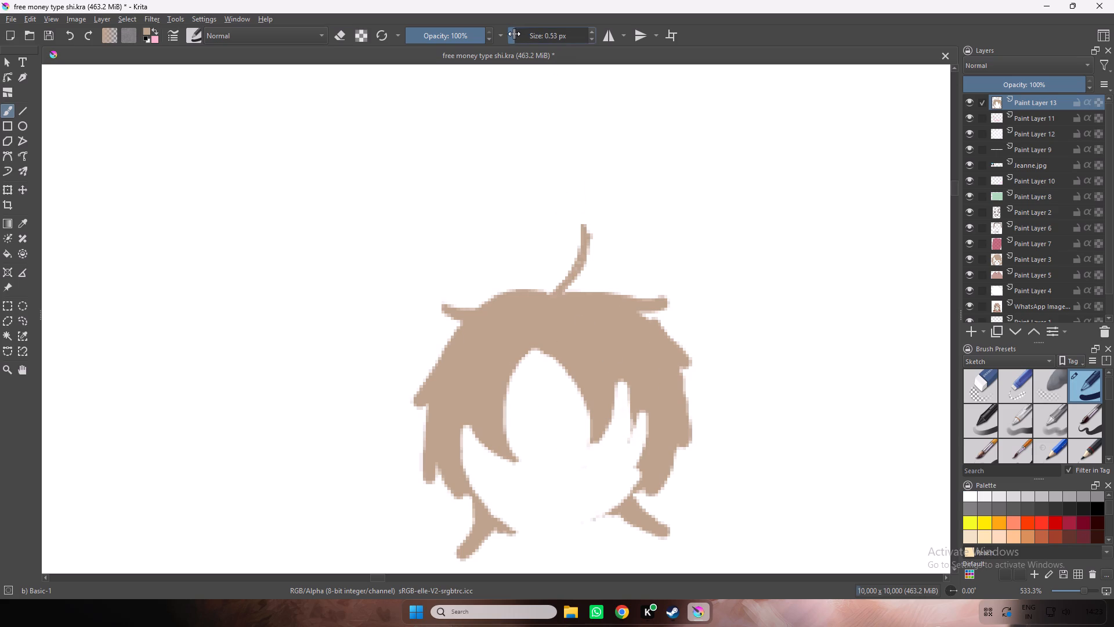
pyautogui.moveTo(595, 433); pyautogui.dragTo(587, 444)
pyautogui.moveTo(587, 444); pyautogui.dragTo(592, 396)
pyautogui.moveTo(624, 367); pyautogui.dragTo(634, 397)
pyautogui.moveTo(634, 397); pyautogui.dragTo(636, 382)
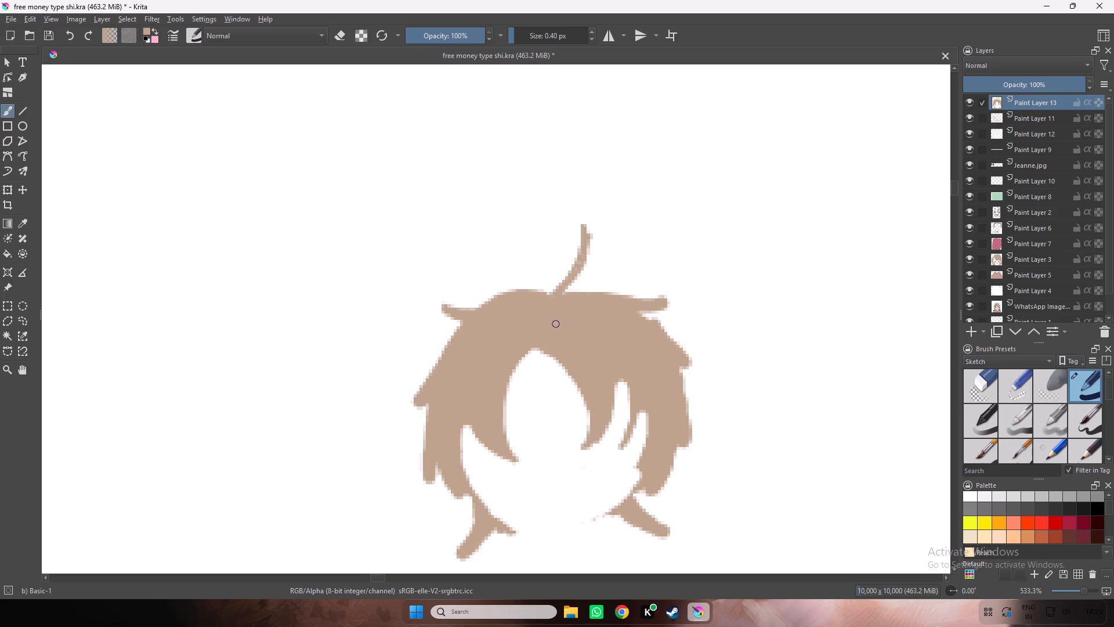
# Paint hair brown into the top of the notch between the two right-hand fringe locks to shorten and narrow it.
pyautogui.click(595, 349)
pyautogui.moveTo(552, 336); pyautogui.dragTo(626, 424)
pyautogui.moveTo(626, 424); pyautogui.dragTo(623, 390)
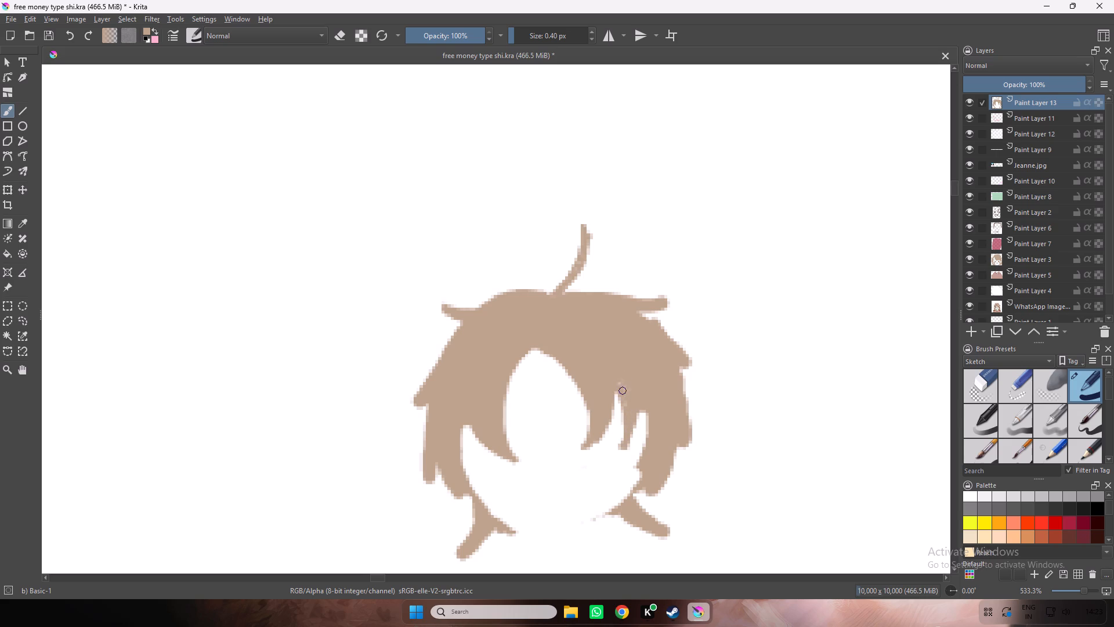
pyautogui.moveTo(623, 390); pyautogui.dragTo(623, 392)
pyautogui.moveTo(621, 384); pyautogui.dragTo(627, 395)
pyautogui.moveTo(627, 394); pyautogui.dragTo(631, 409)
# Reshape the outermost notch on the face's right-hand side, erasing brown inside it and repainting its edges and a small pointed lock below.
pyautogui.click(645, 405)
pyautogui.press('e')
pyautogui.moveTo(635, 455); pyautogui.dragTo(639, 451)
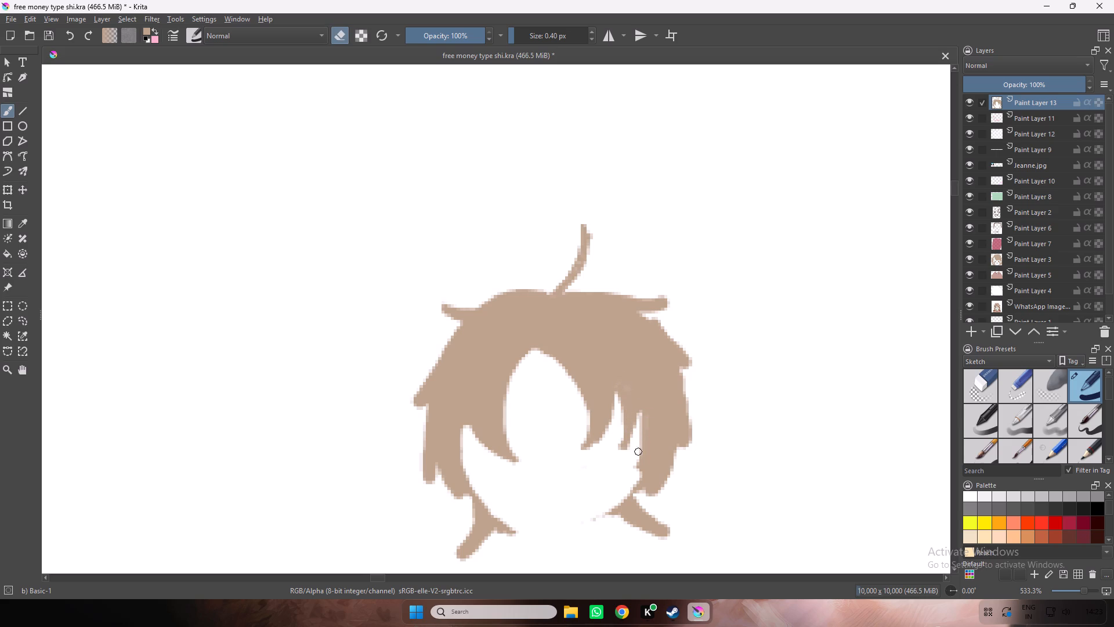
pyautogui.moveTo(639, 451); pyautogui.dragTo(649, 420)
pyautogui.moveTo(649, 420); pyautogui.dragTo(623, 477)
pyautogui.press('e')
pyautogui.moveTo(650, 466); pyautogui.dragTo(648, 409)
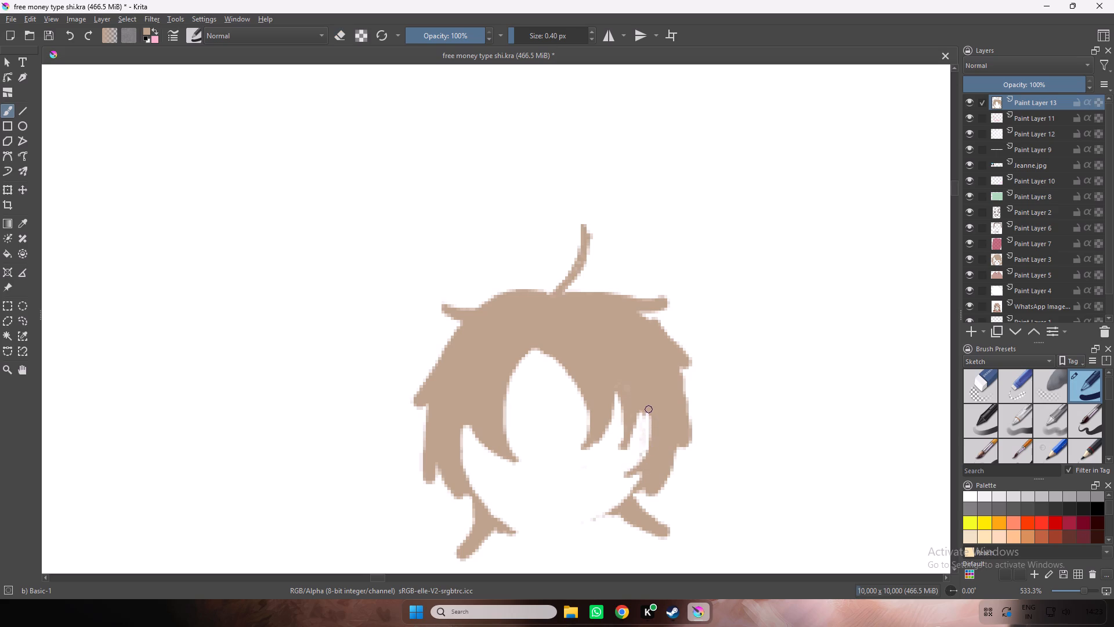
pyautogui.moveTo(648, 409); pyautogui.dragTo(645, 408)
pyautogui.moveTo(639, 397); pyautogui.dragTo(647, 409)
pyautogui.moveTo(647, 409); pyautogui.dragTo(649, 438)
# Paint a slender, curved brown lock hanging down through the middle fringe opening, thickening it toward its root.
pyautogui.moveTo(537, 345); pyautogui.dragTo(534, 360)
pyautogui.moveTo(534, 360); pyautogui.dragTo(534, 394)
pyautogui.moveTo(534, 394); pyautogui.dragTo(551, 438)
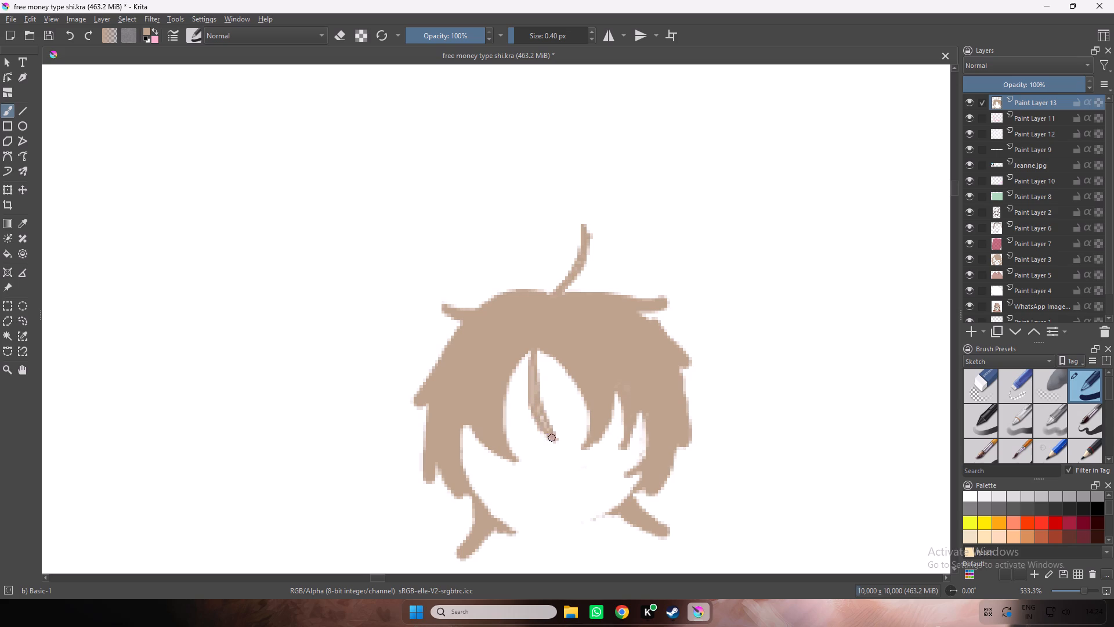
pyautogui.moveTo(551, 438); pyautogui.dragTo(536, 340)
pyautogui.moveTo(550, 342); pyautogui.dragTo(541, 372)
pyautogui.moveTo(541, 372); pyautogui.dragTo(531, 383)
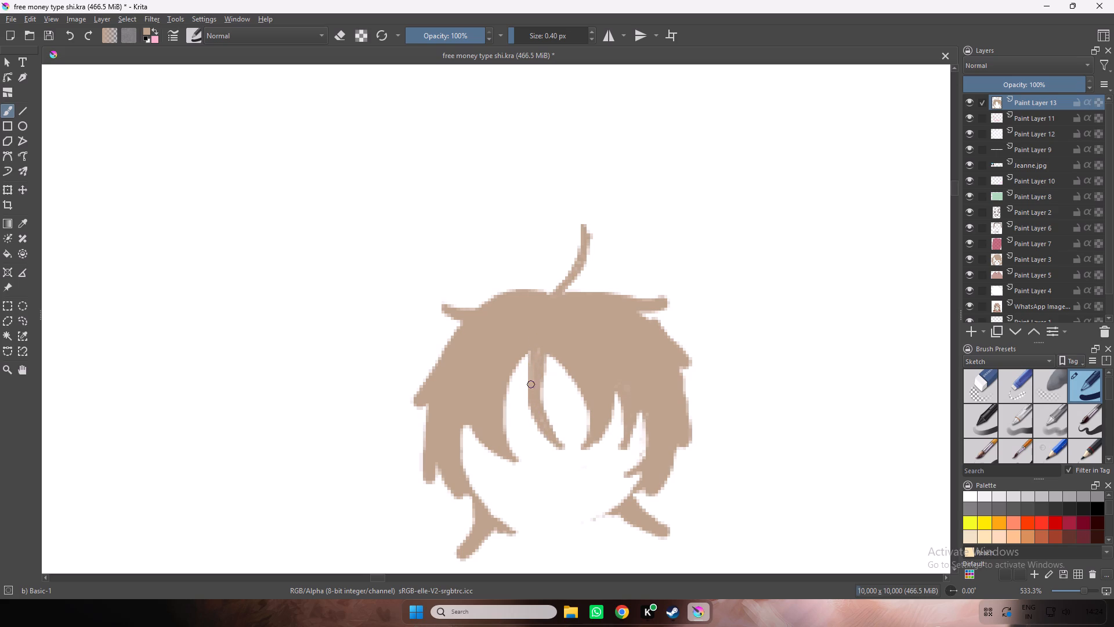
pyautogui.moveTo(531, 383); pyautogui.dragTo(541, 343)
pyautogui.moveTo(533, 340); pyautogui.dragTo(531, 347)
pyautogui.moveTo(531, 347); pyautogui.dragTo(526, 373)
# Sample the dark grey-brown line colour from the girl drawing's face and dab a small spot on the chibi's lower face.
pyautogui.hotkey('ctrl', '-')
pyautogui.hotkey('ctrl', '-')
pyautogui.hotkey('ctrl', '-')
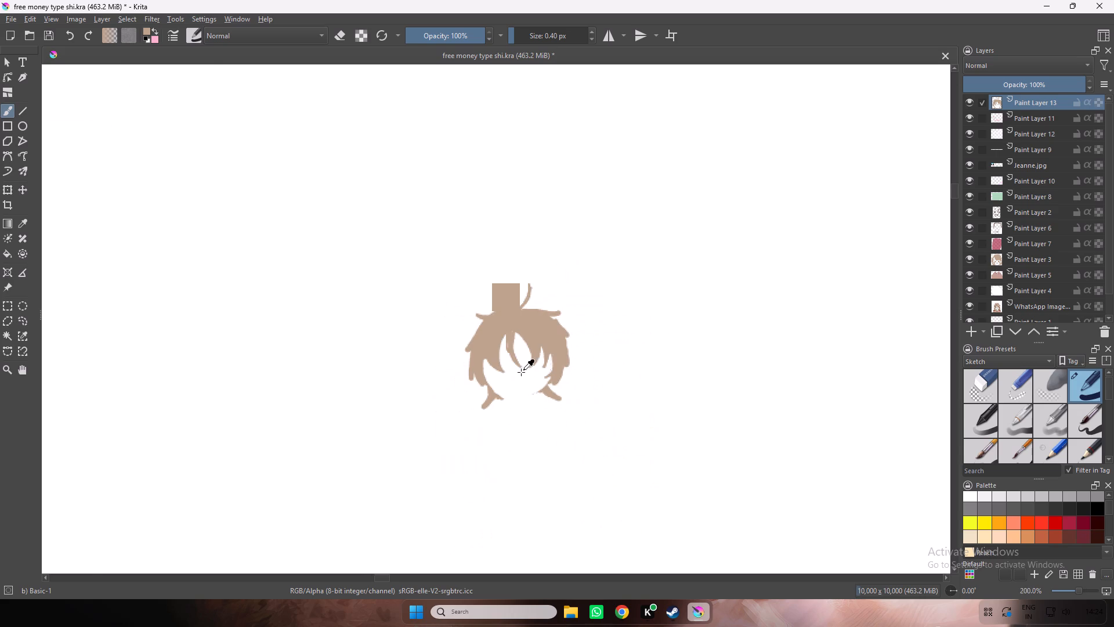
pyautogui.hotkey('ctrl', '-')
pyautogui.hotkey('ctrl', '-')
pyautogui.hotkey('ctrl', '-')
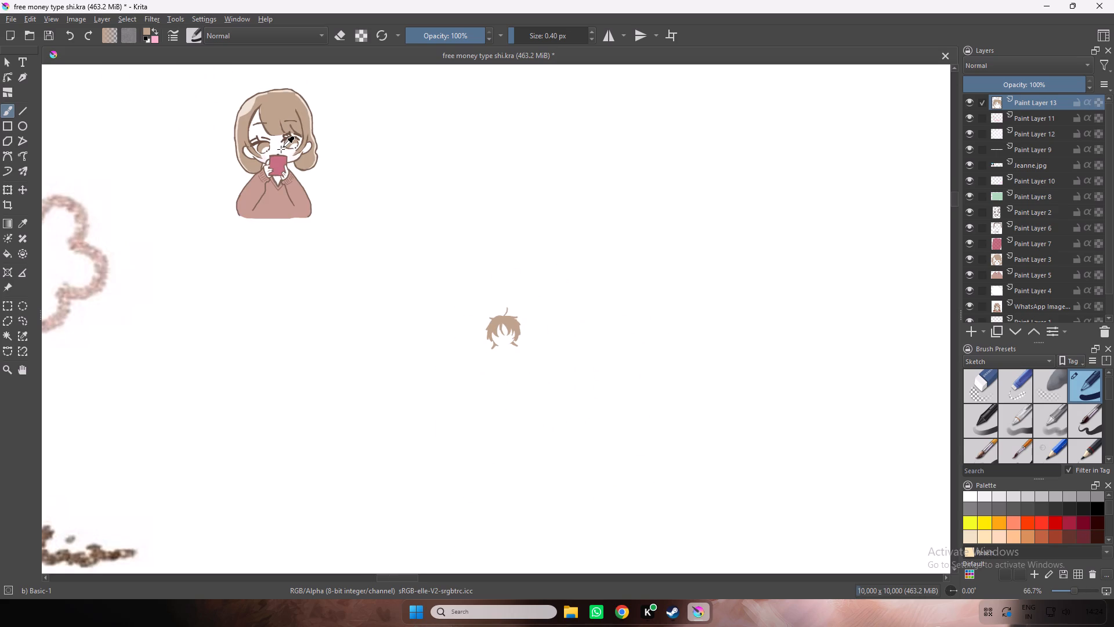
pyautogui.keyDown('ctrl'); pyautogui.click(281, 149); pyautogui.keyUp('ctrl')
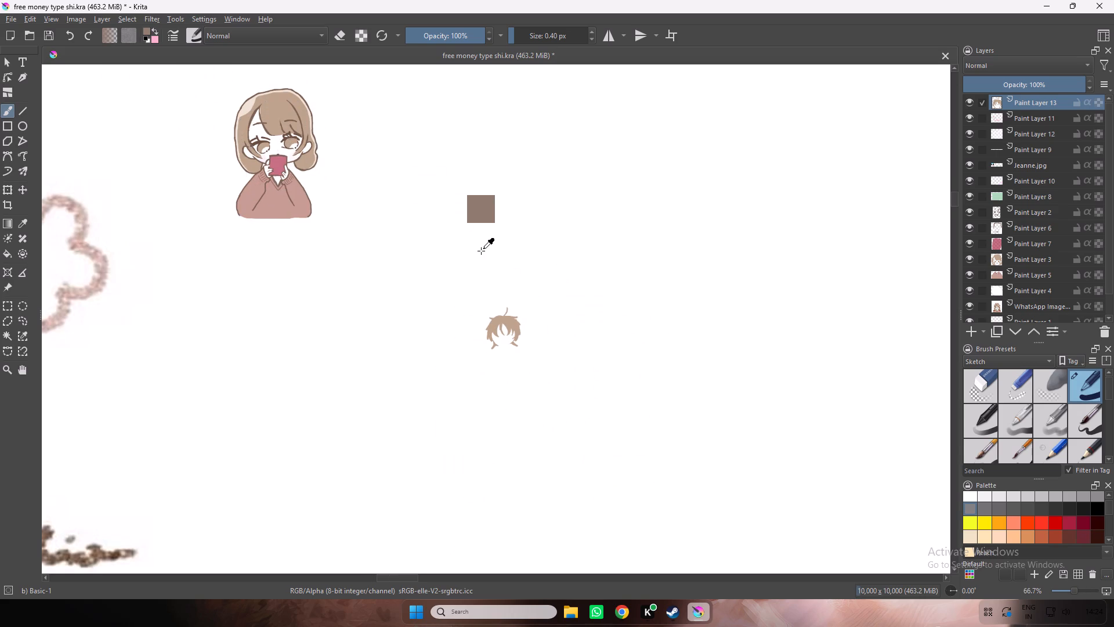
pyautogui.hotkey('ctrl', '=')
pyautogui.hotkey('ctrl', '=')
pyautogui.hotkey('ctrl', '=')
pyautogui.hotkey('ctrl', '=')
pyautogui.hotkey('ctrl', '=')
pyautogui.hotkey('ctrl', '=')
pyautogui.hotkey('ctrl', '=')
pyautogui.press('space')
pyautogui.press('space')
pyautogui.press('space')
pyautogui.press('space')
pyautogui.press('space')
pyautogui.press('space')
pyautogui.press('space')
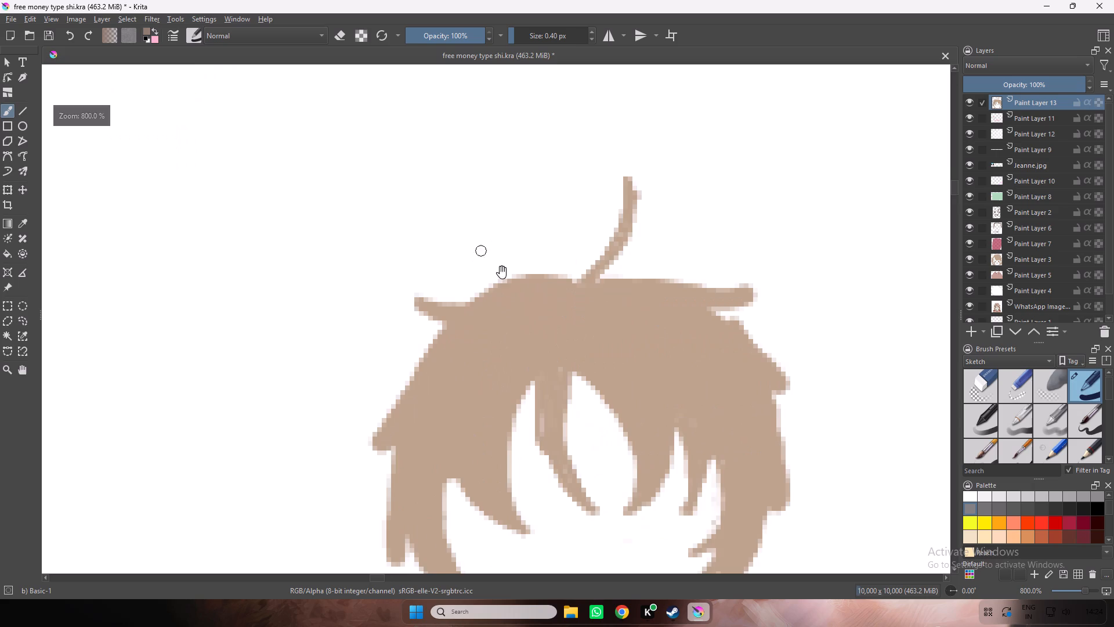
pyautogui.moveTo(565, 377); pyautogui.dragTo(478, 129)
pyautogui.click(494, 352)
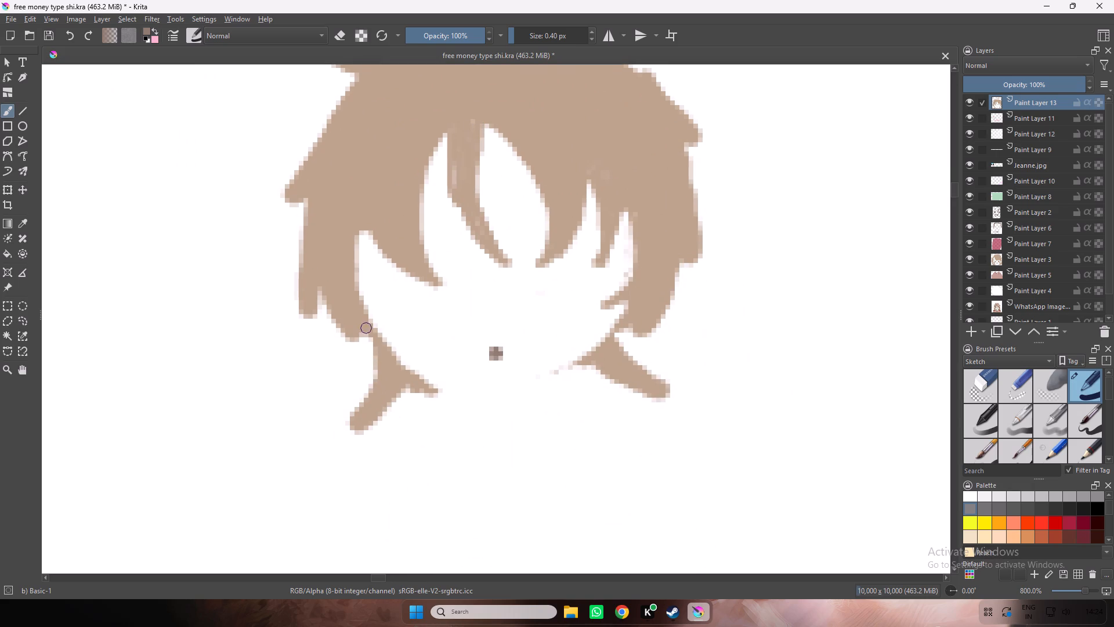
# Set the brush size to 0.09 px and outline the lower left-hand hair locks in dark brown, drawing the bottom lock to a point.
pyautogui.click(509, 33)
pyautogui.moveTo(322, 294); pyautogui.dragTo(353, 336)
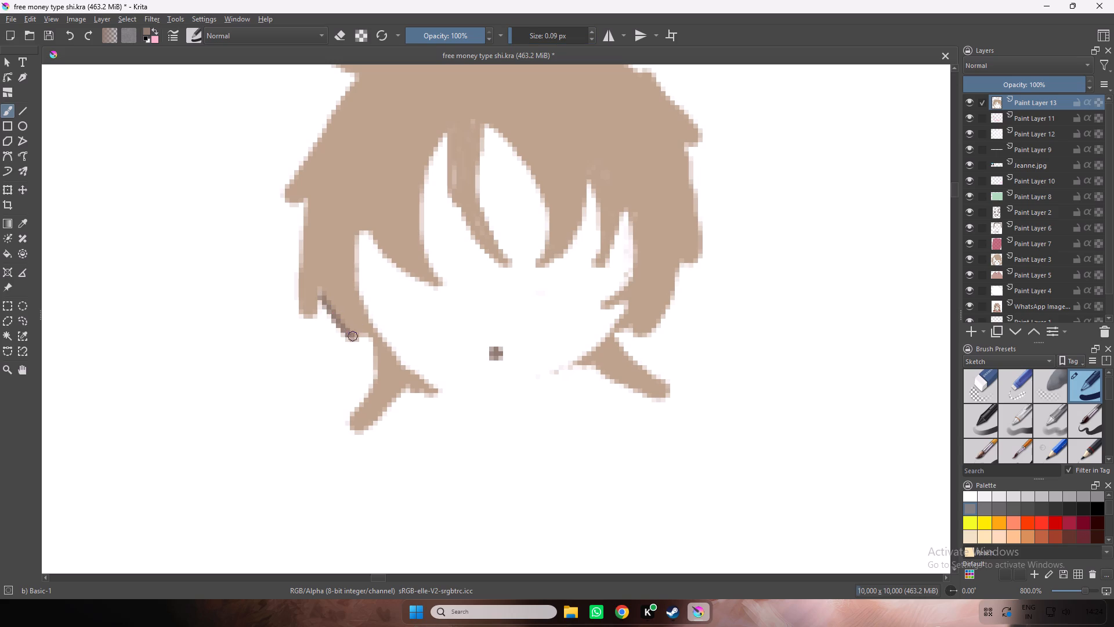
pyautogui.moveTo(353, 336); pyautogui.dragTo(347, 300)
pyautogui.moveTo(368, 334); pyautogui.dragTo(341, 439)
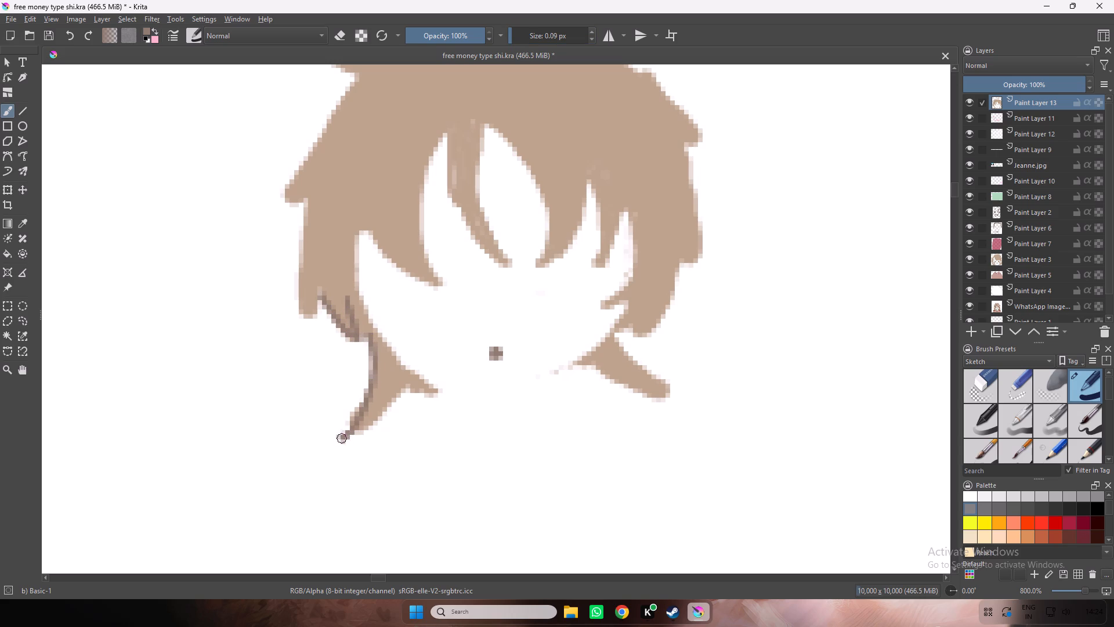
pyautogui.moveTo(341, 439); pyautogui.dragTo(401, 390)
pyautogui.click(401, 390)
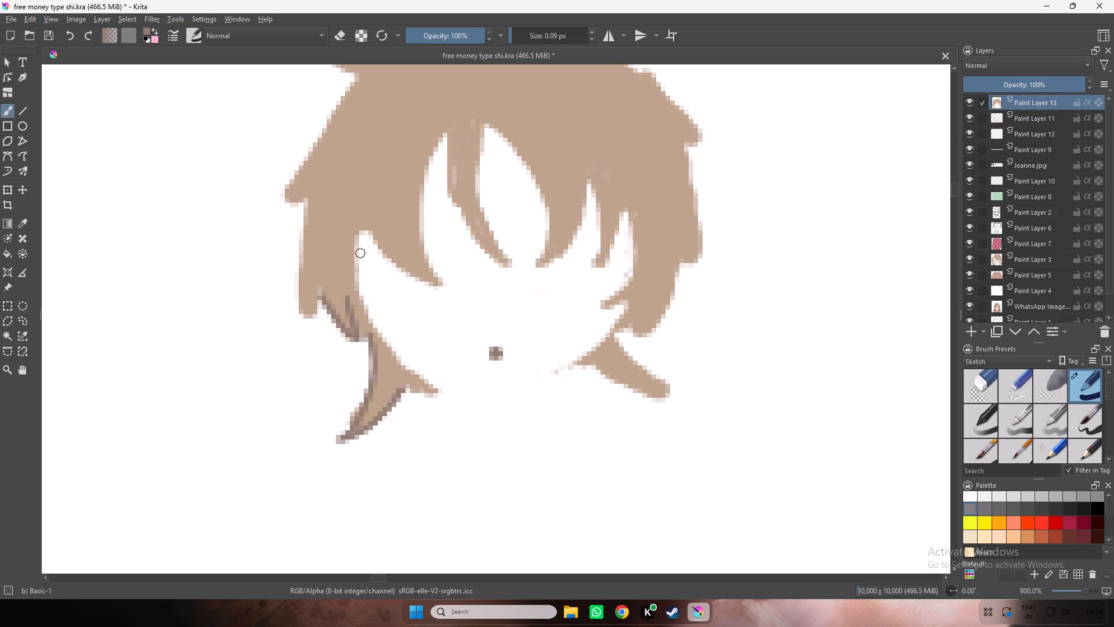
# Draw the dark-brown face outline from the left-hand notch down the cheek and along the chin to the lower right-hand lock.
pyautogui.moveTo(359, 237); pyautogui.dragTo(382, 336)
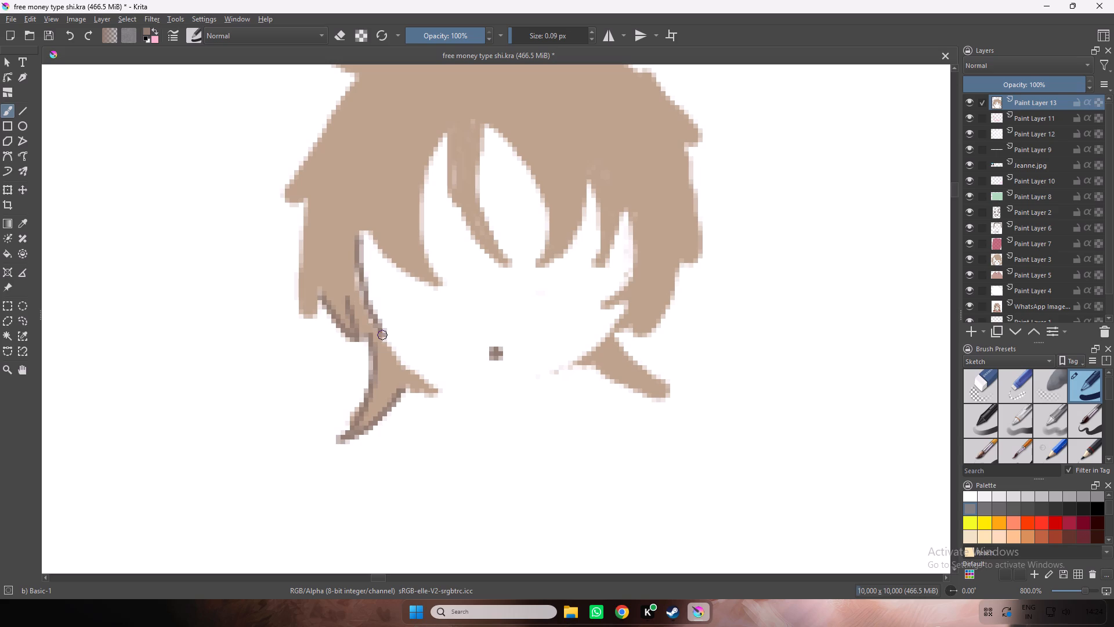
pyautogui.moveTo(382, 336); pyautogui.dragTo(486, 391)
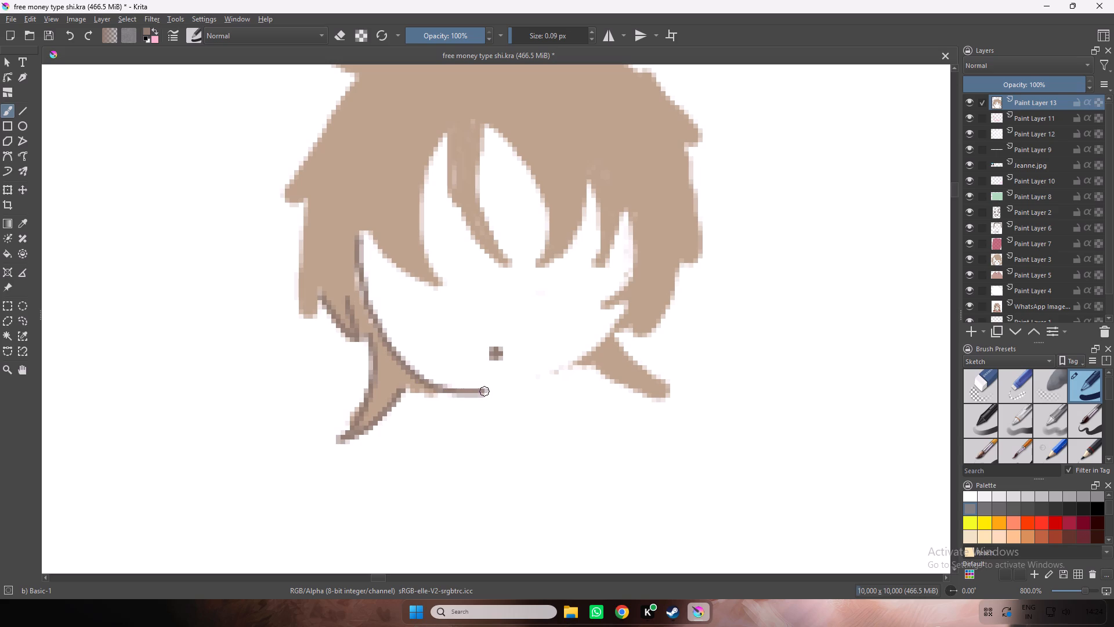
pyautogui.moveTo(486, 391); pyautogui.dragTo(577, 364)
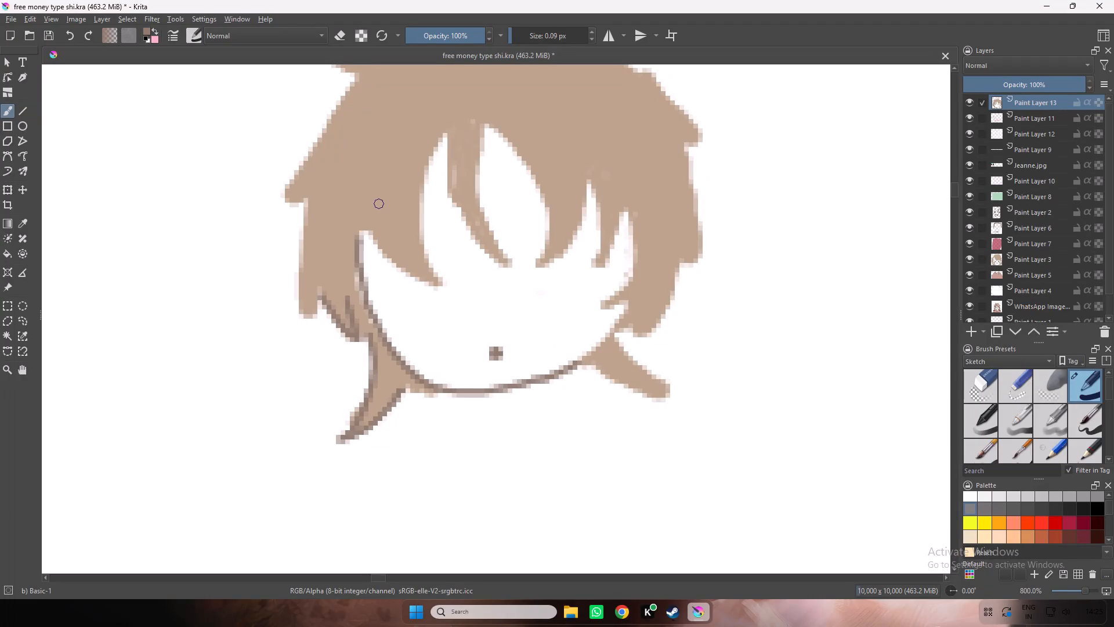
# Outline the left-hand fringe lock and the slender central lock in dark brown, bringing each one to a sharp tip.
pyautogui.moveTo(363, 229); pyautogui.dragTo(415, 273)
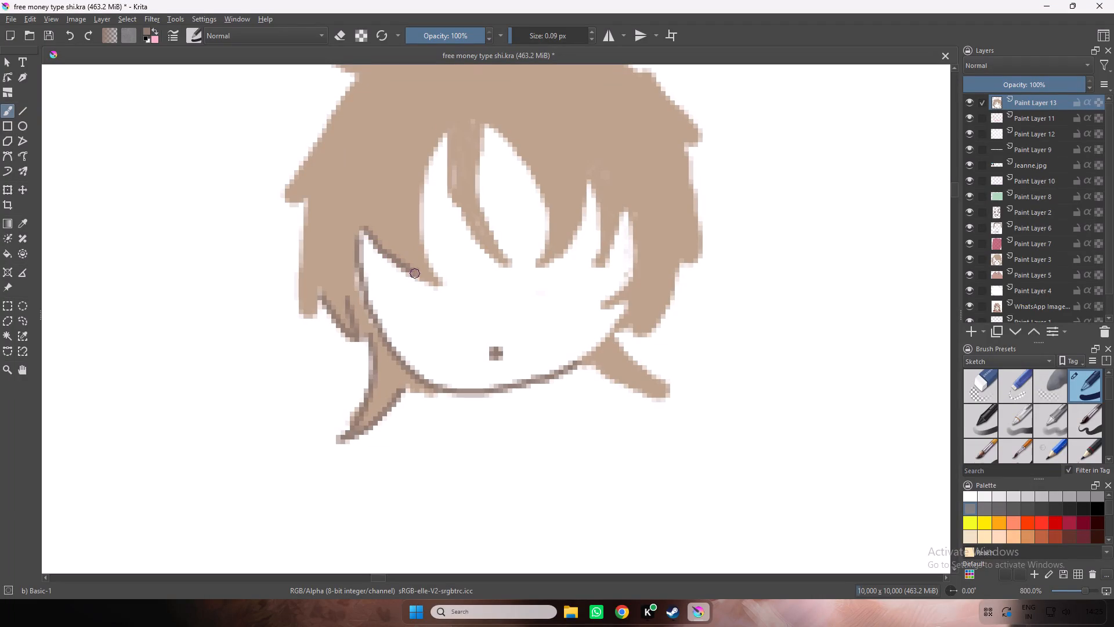
pyautogui.moveTo(415, 273); pyautogui.dragTo(447, 286)
pyautogui.moveTo(445, 133); pyautogui.dragTo(439, 149)
pyautogui.moveTo(439, 149); pyautogui.dragTo(449, 286)
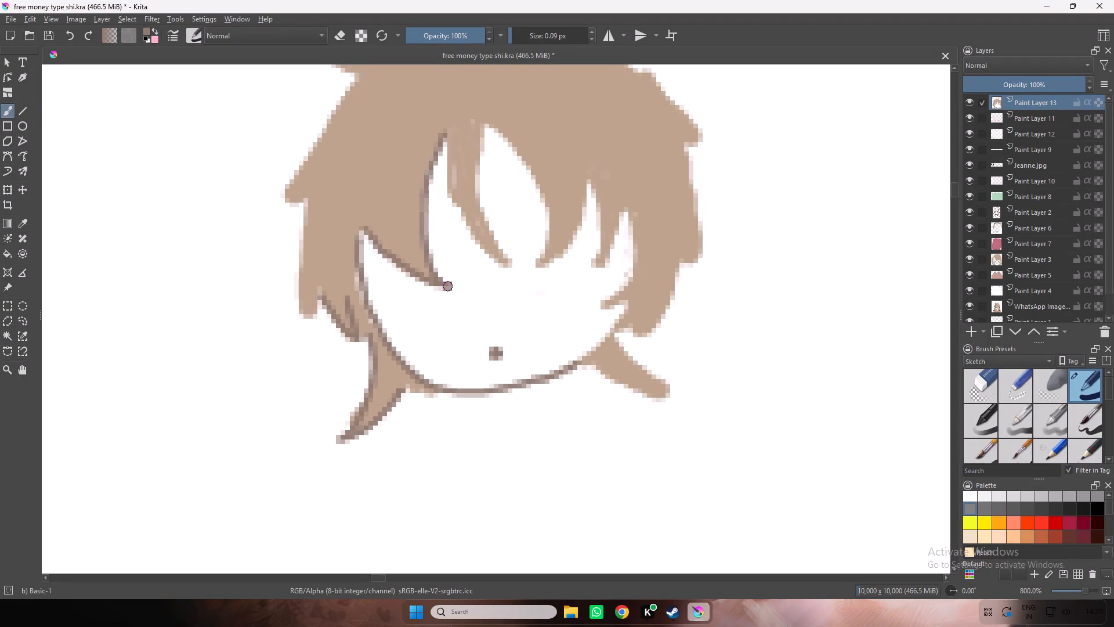
pyautogui.moveTo(449, 286); pyautogui.dragTo(449, 286)
pyautogui.moveTo(447, 134); pyautogui.dragTo(465, 215)
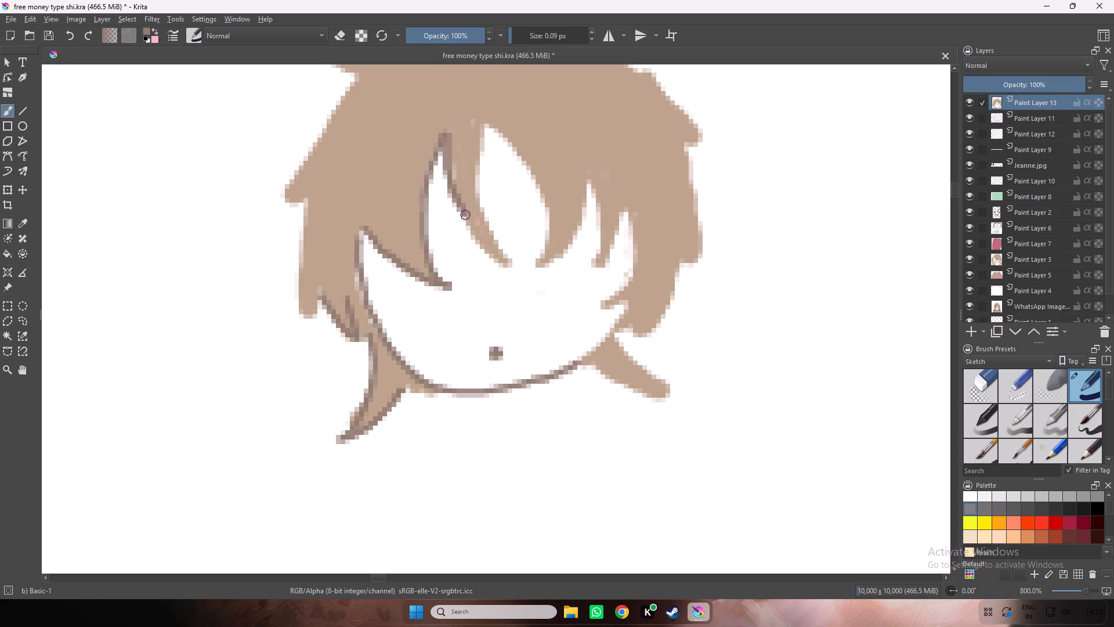
pyautogui.moveTo(465, 215); pyautogui.dragTo(517, 267)
pyautogui.moveTo(487, 112); pyautogui.dragTo(484, 194)
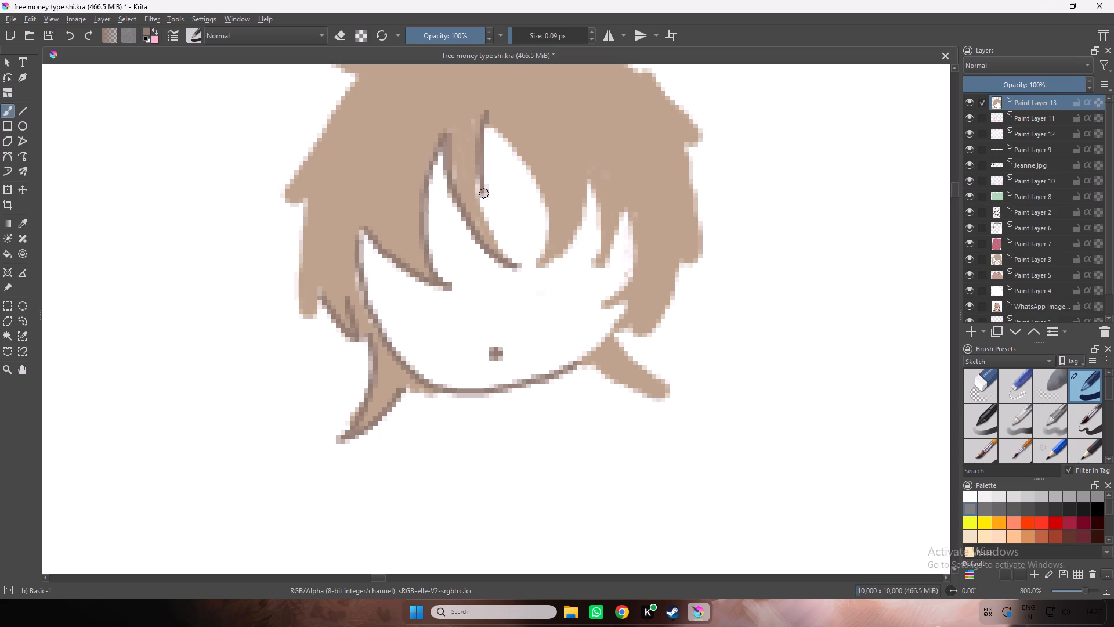
pyautogui.moveTo(484, 194); pyautogui.dragTo(516, 263)
# Outline the large fringe lock beside the central opening in dark brown, from the parting down to its tip and back up.
pyautogui.press('space')
pyautogui.press('space')
pyautogui.moveTo(535, 128); pyautogui.dragTo(547, 147)
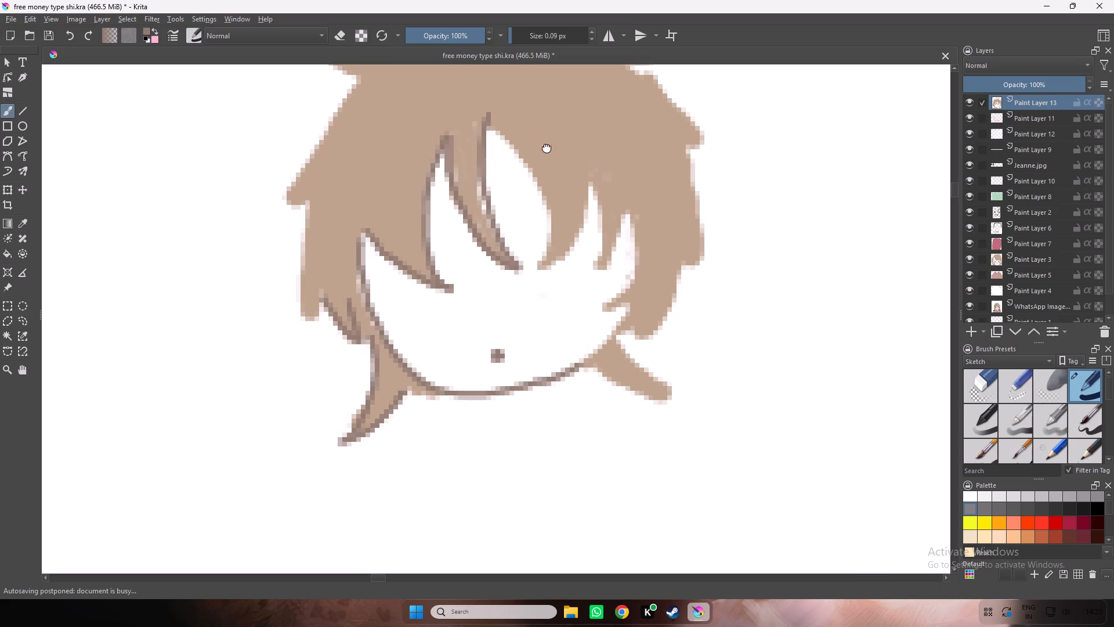
pyautogui.moveTo(547, 147); pyautogui.dragTo(565, 182)
pyautogui.moveTo(482, 163); pyautogui.dragTo(537, 198)
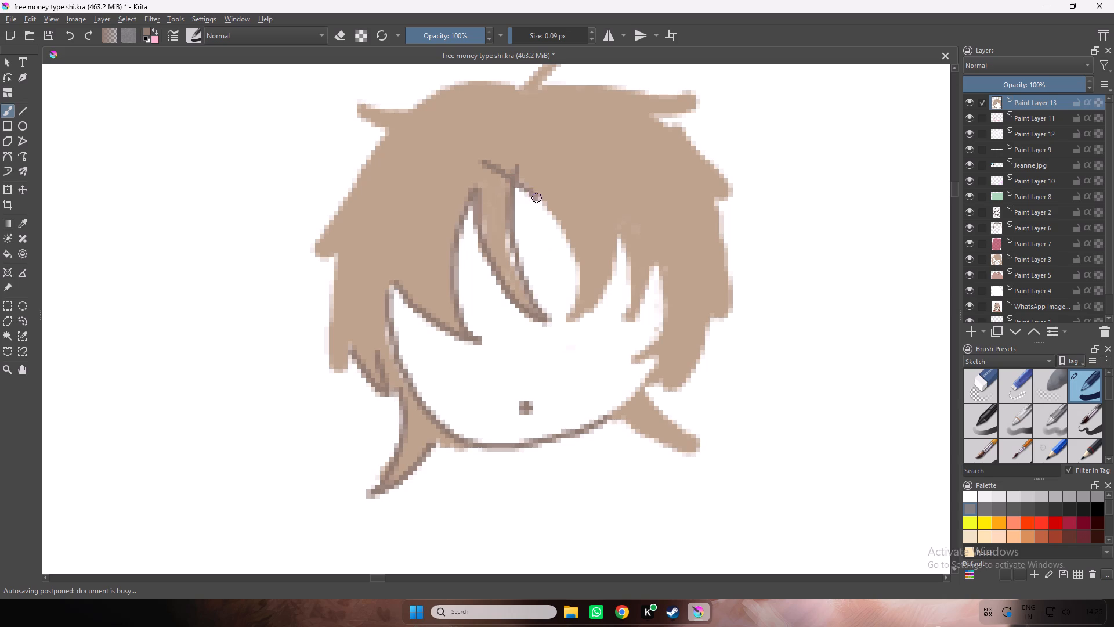
pyautogui.moveTo(537, 198); pyautogui.dragTo(576, 320)
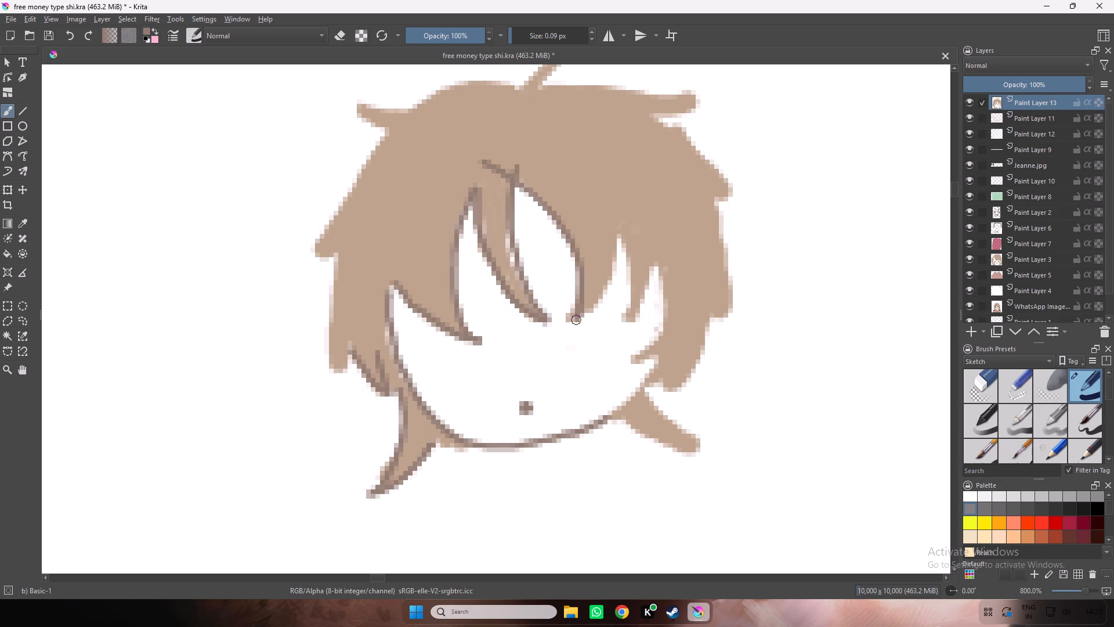
pyautogui.moveTo(576, 320); pyautogui.dragTo(615, 261)
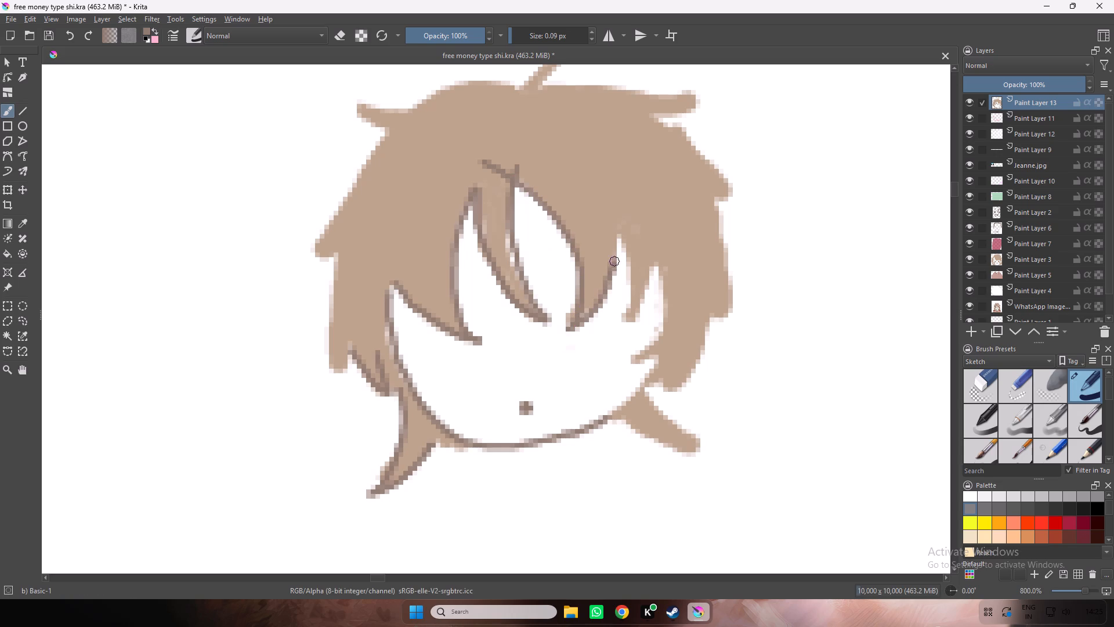
pyautogui.moveTo(615, 261); pyautogui.dragTo(619, 216)
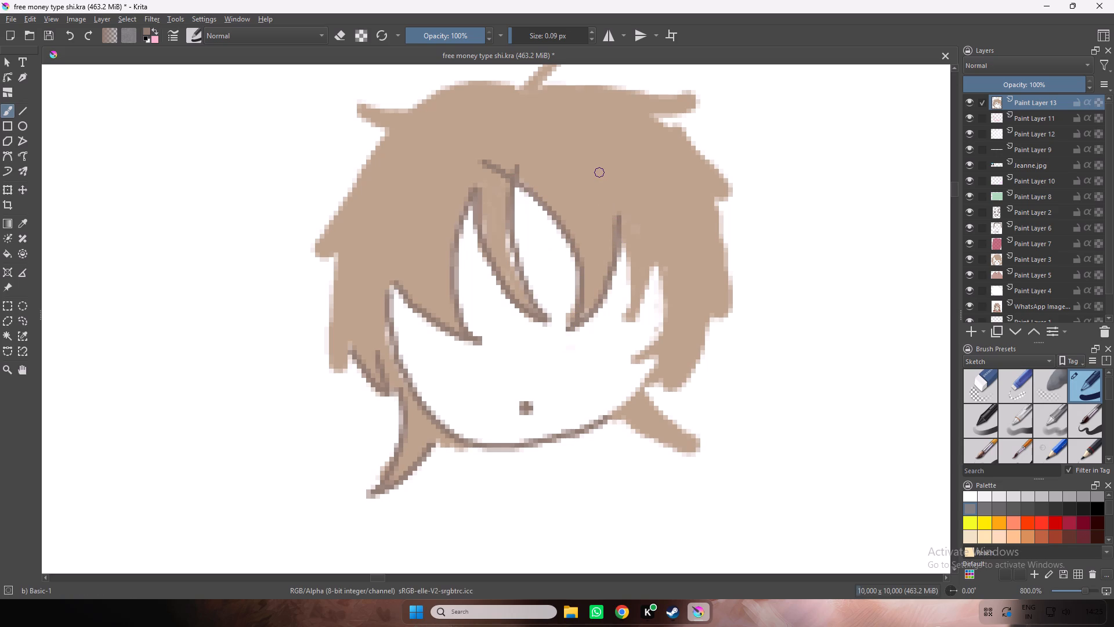
pyautogui.click(599, 172)
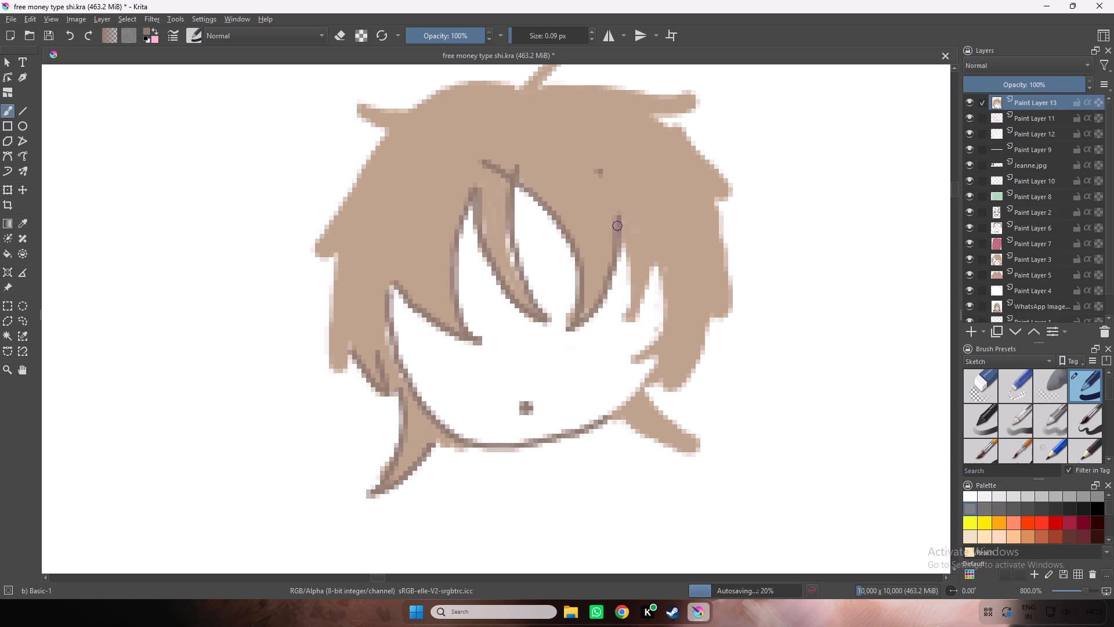
# Outline the small right-hand fringe lock, then the long strand curving from the crown to a pointed lock at the cheek.
pyautogui.moveTo(621, 236); pyautogui.dragTo(630, 318)
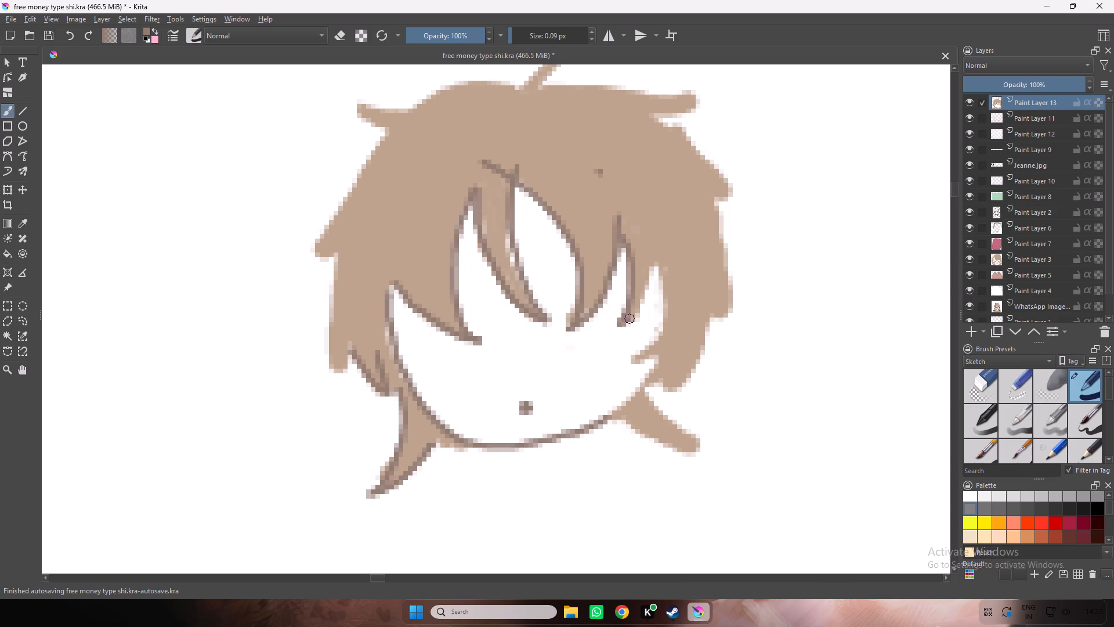
pyautogui.moveTo(630, 318); pyautogui.dragTo(665, 223)
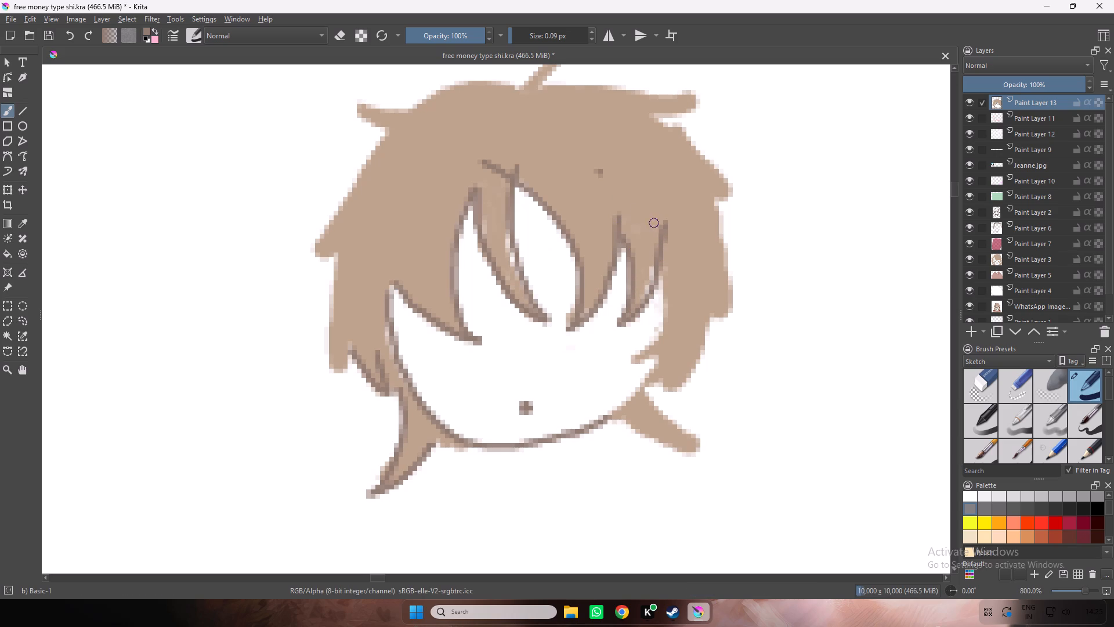
pyautogui.moveTo(555, 154); pyautogui.dragTo(627, 213)
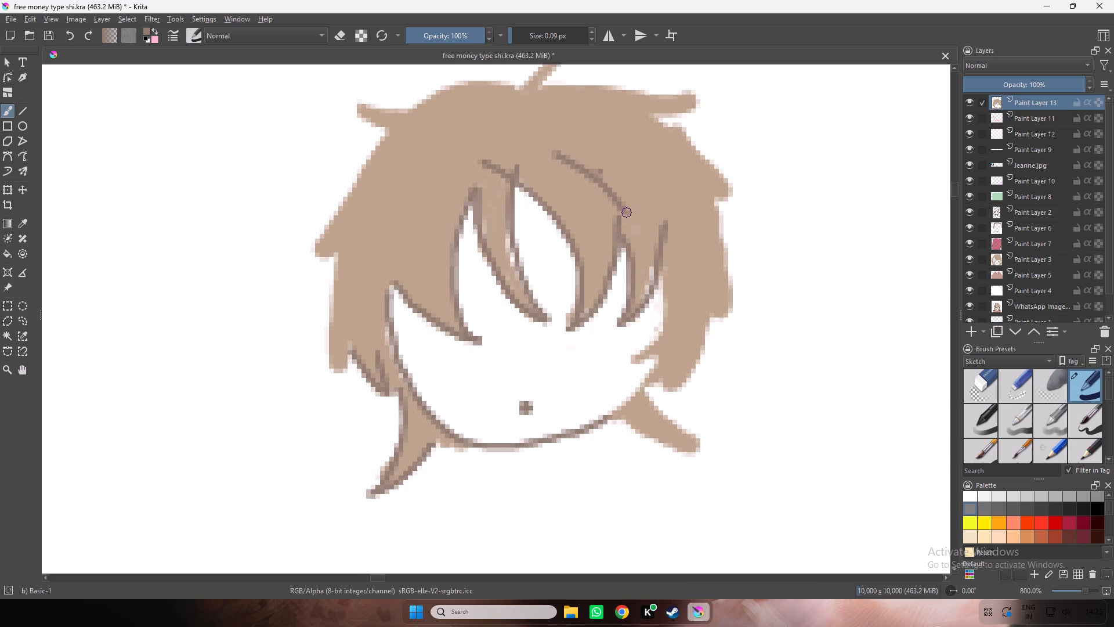
pyautogui.moveTo(627, 213); pyautogui.dragTo(659, 339)
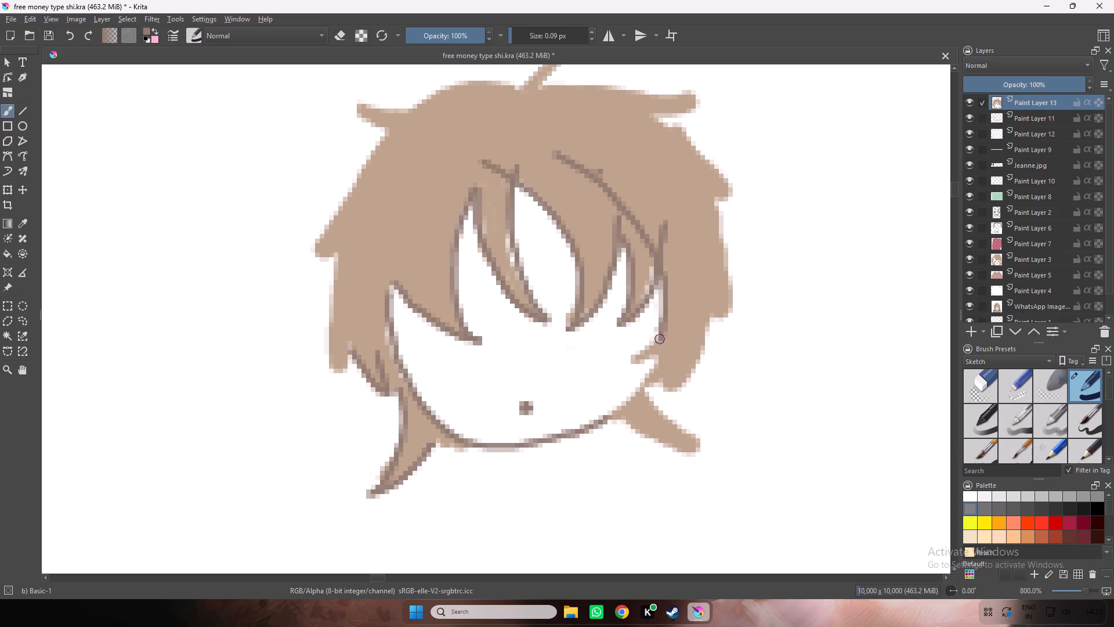
pyautogui.moveTo(659, 339); pyautogui.dragTo(687, 337)
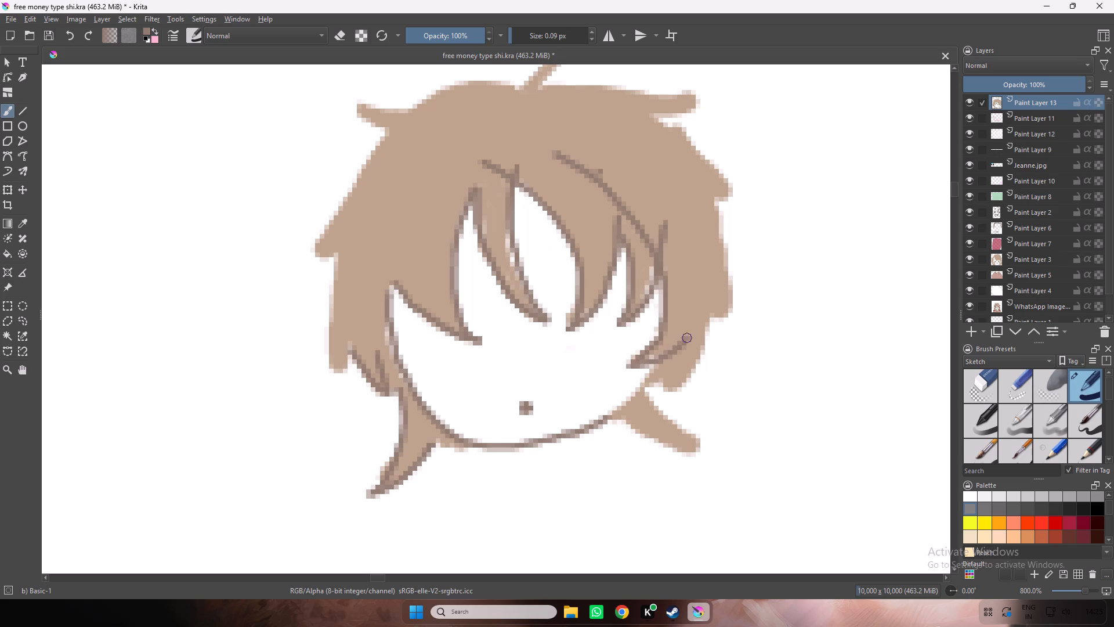
pyautogui.moveTo(687, 337); pyautogui.dragTo(693, 331)
# Draw two curved dark-brown strand lines inside the right-hand hair, leading to the upper and lower side points.
pyautogui.moveTo(699, 203); pyautogui.dragTo(712, 290)
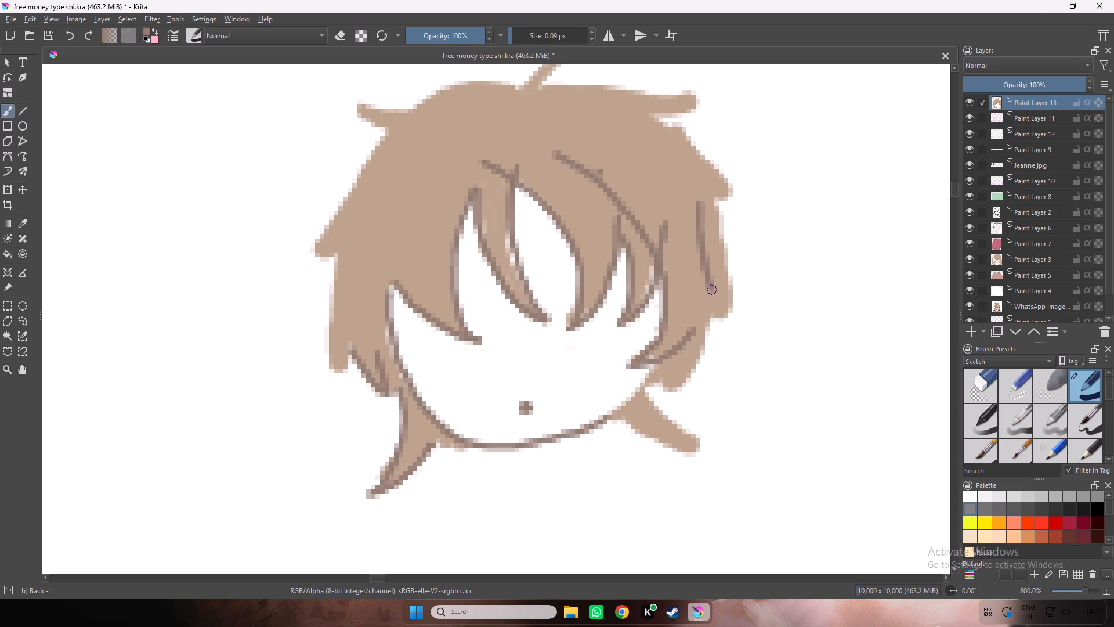
pyautogui.moveTo(712, 290); pyautogui.dragTo(735, 315)
pyautogui.moveTo(723, 198); pyautogui.dragTo(634, 161)
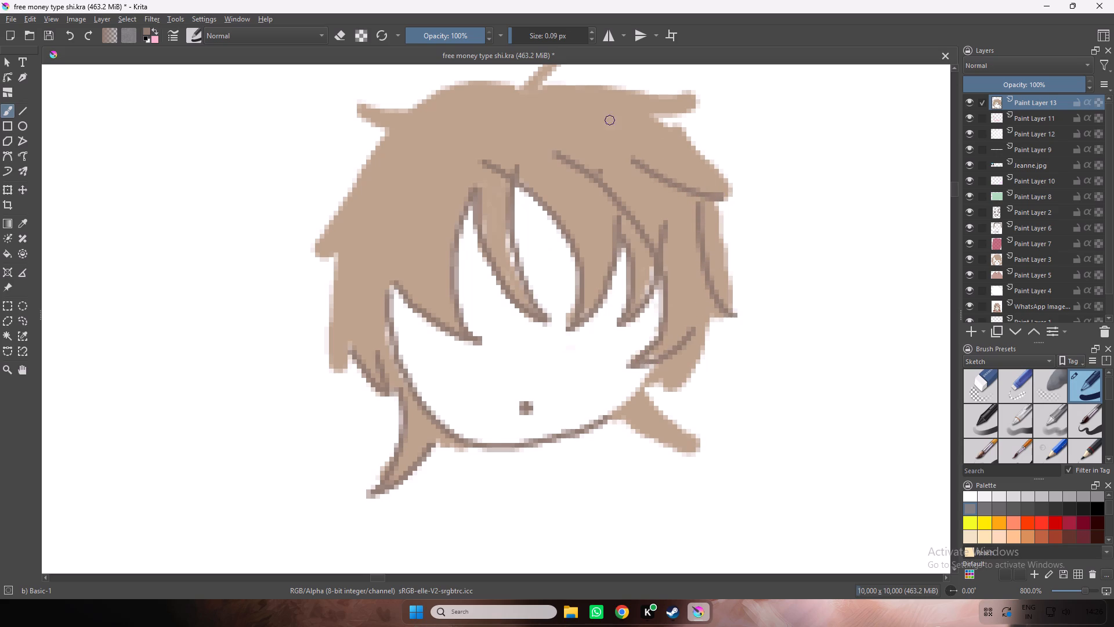
# Outline the top of the hair from the crown tuft across the pointed right-hand tuft and down to the upper side spike.
pyautogui.moveTo(533, 85); pyautogui.dragTo(574, 88)
pyautogui.moveTo(588, 89); pyautogui.dragTo(651, 97)
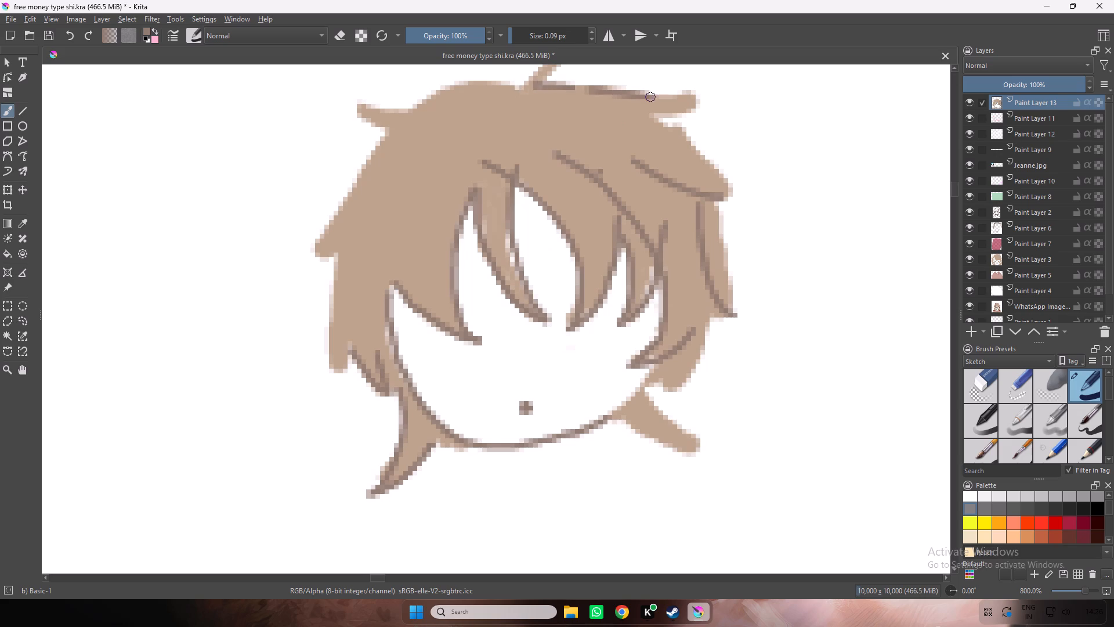
pyautogui.moveTo(651, 97); pyautogui.dragTo(651, 98)
pyautogui.click(668, 98)
pyautogui.click(692, 95)
pyautogui.click(695, 95)
pyautogui.moveTo(699, 95); pyautogui.dragTo(649, 116)
pyautogui.moveTo(649, 116); pyautogui.dragTo(713, 170)
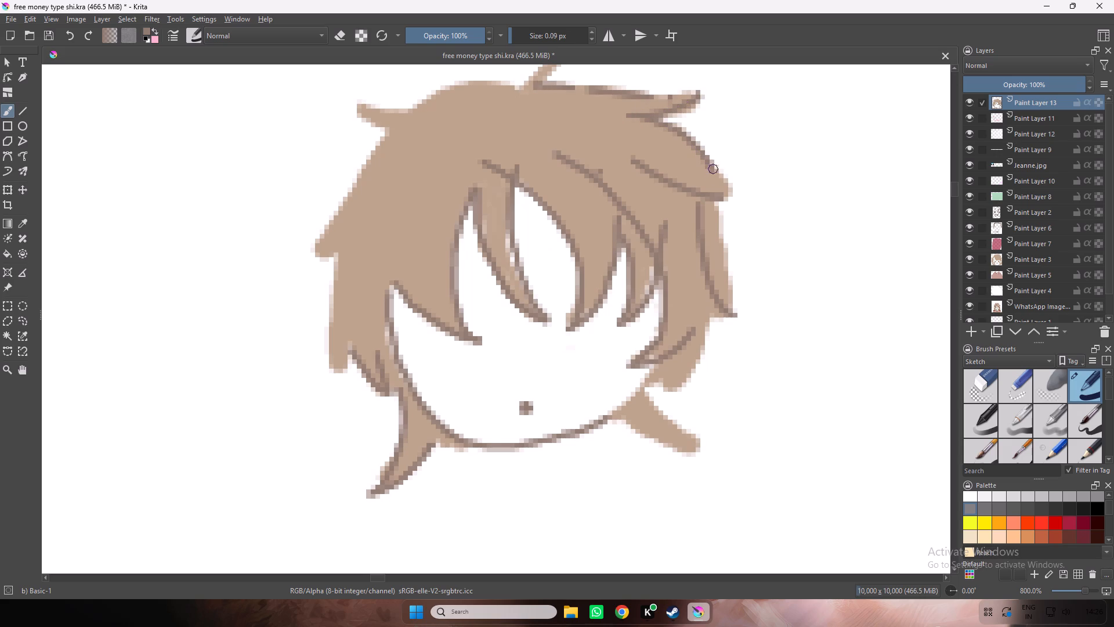
pyautogui.moveTo(713, 170); pyautogui.dragTo(721, 199)
# Outline the right-hand side hair in dark brown below the upper spike, closing the side point and the lock beside the cheek.
pyautogui.moveTo(714, 204); pyautogui.dragTo(728, 243)
pyautogui.moveTo(728, 243); pyautogui.dragTo(709, 318)
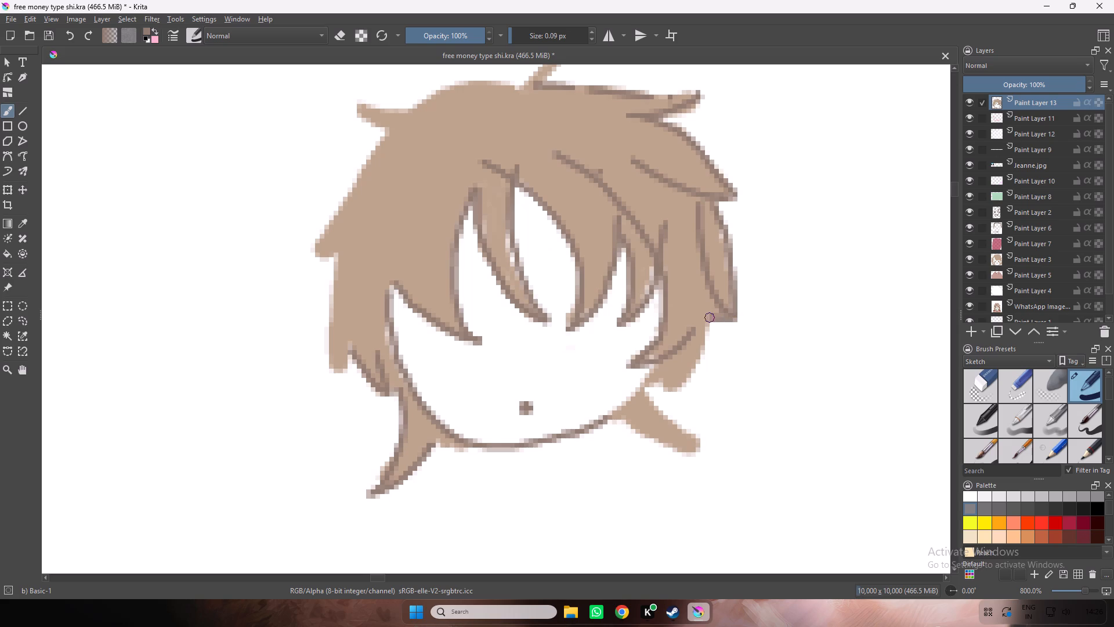
pyautogui.moveTo(709, 318); pyautogui.dragTo(676, 297)
pyautogui.moveTo(707, 325); pyautogui.dragTo(692, 367)
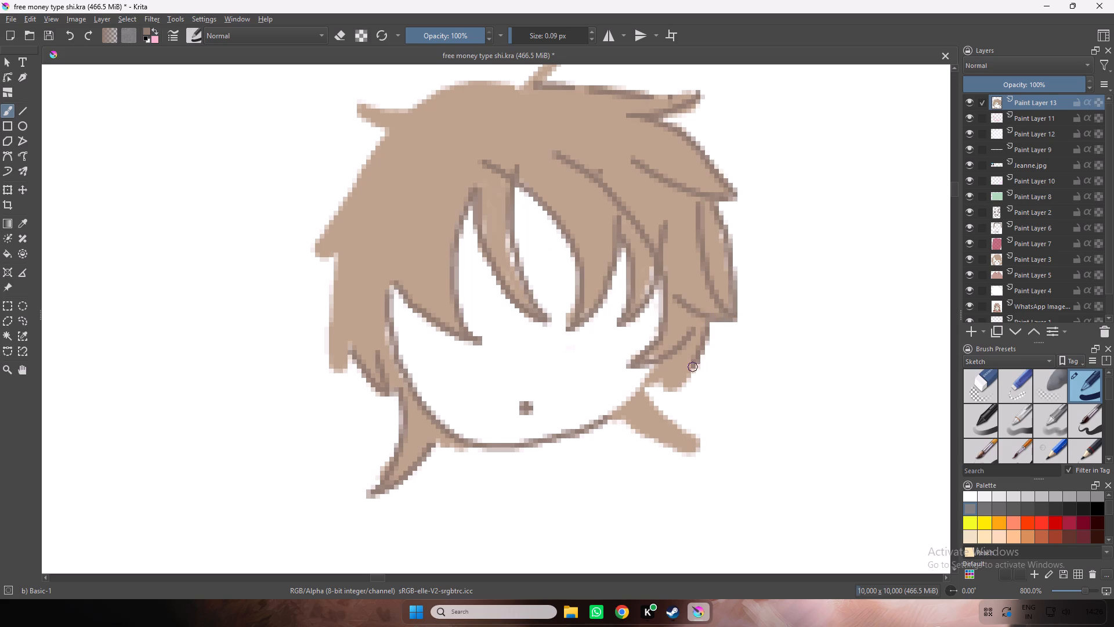
pyautogui.moveTo(692, 367); pyautogui.dragTo(675, 356)
pyautogui.moveTo(675, 356); pyautogui.dragTo(675, 355)
# Outline the lower right-hand neck lock in dark brown, extending it to a point and adding a strand line inside.
pyautogui.moveTo(665, 373); pyautogui.dragTo(678, 424)
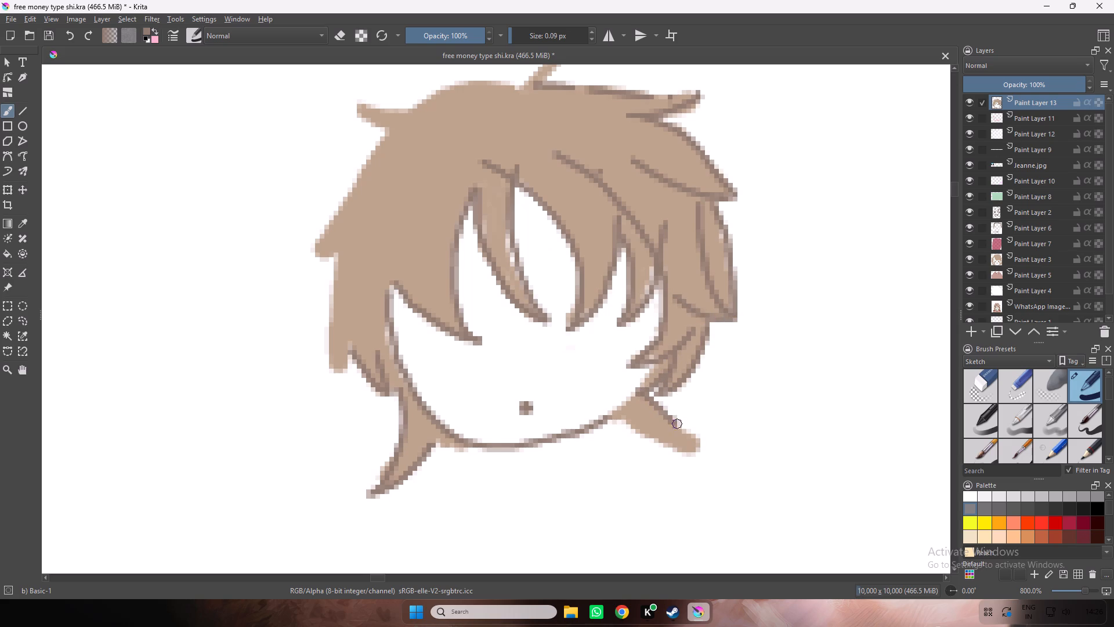
pyautogui.moveTo(678, 424); pyautogui.dragTo(644, 415)
pyautogui.moveTo(644, 415); pyautogui.dragTo(667, 449)
pyautogui.moveTo(667, 449); pyautogui.dragTo(617, 415)
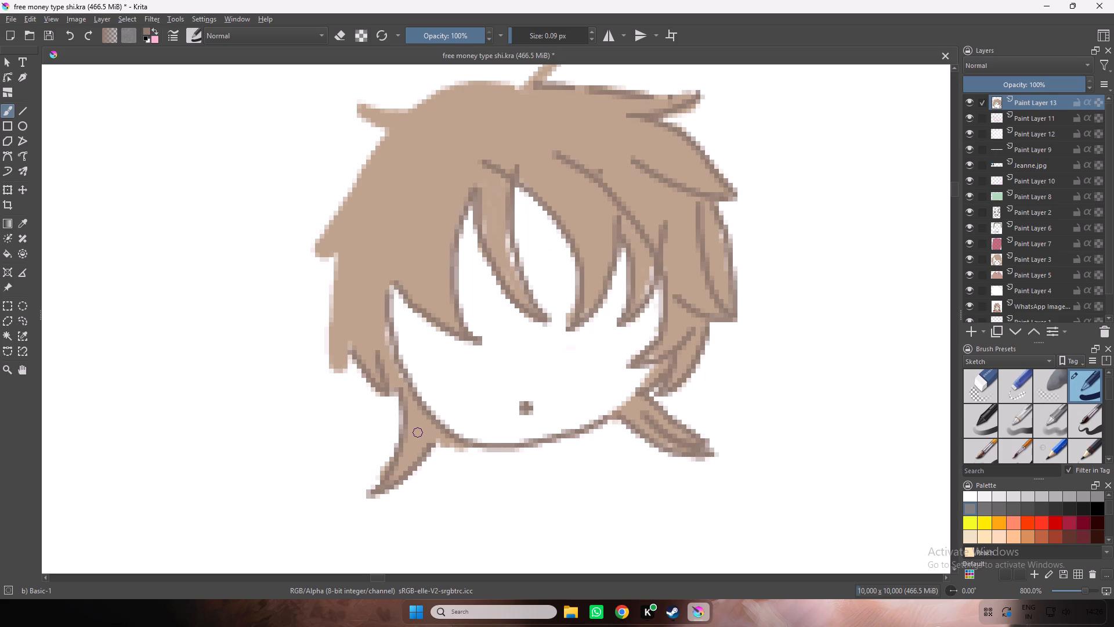
# Add a dark-brown strand line inside the left-hand neck lock and outline the left-hand side hair from its lower points up to the side spike.
pyautogui.moveTo(416, 433); pyautogui.dragTo(408, 451)
pyautogui.moveTo(351, 348); pyautogui.dragTo(348, 325)
pyautogui.moveTo(348, 325); pyautogui.dragTo(328, 336)
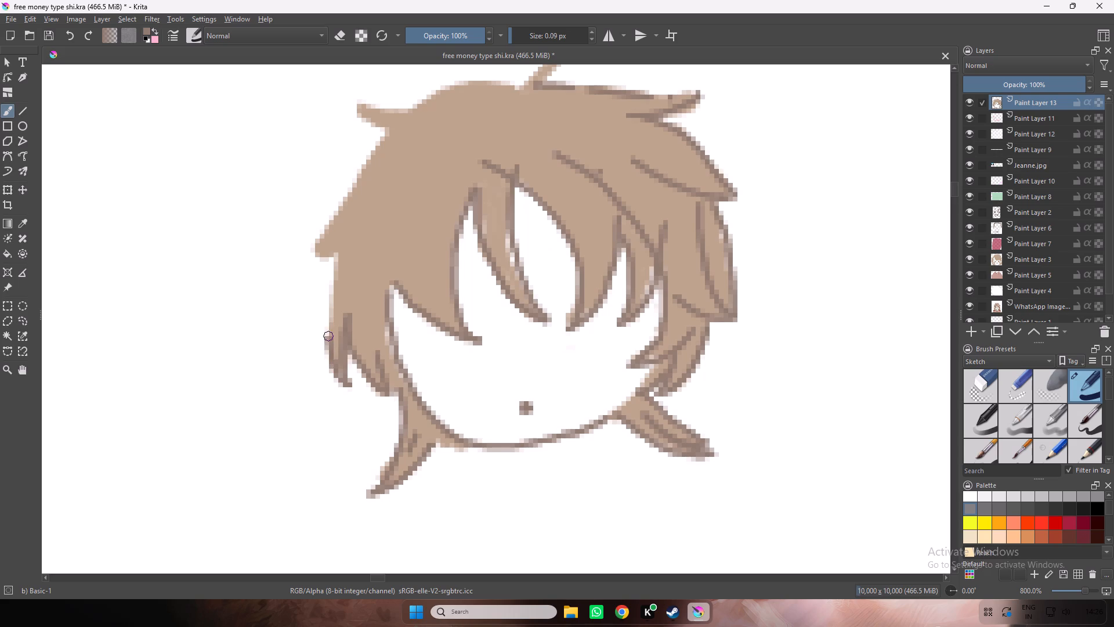
pyautogui.moveTo(328, 336); pyautogui.dragTo(351, 233)
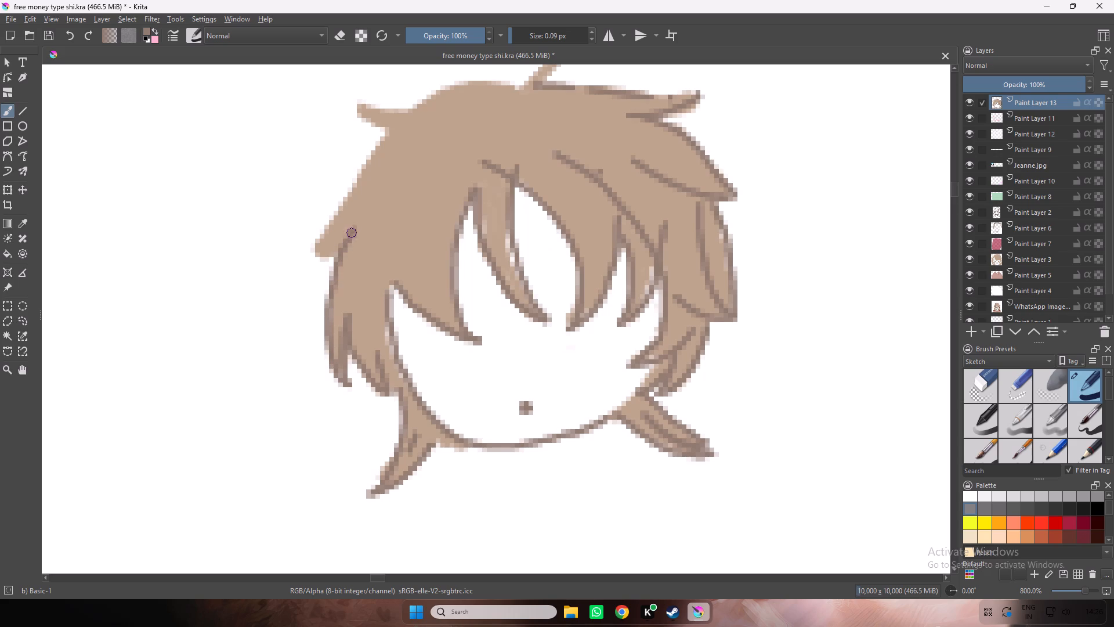
# Outline the left-hand side spike, the upper-left hair edge and its pointed tuft in dark brown, continuing across the top to the crown.
pyautogui.moveTo(351, 233); pyautogui.dragTo(330, 225)
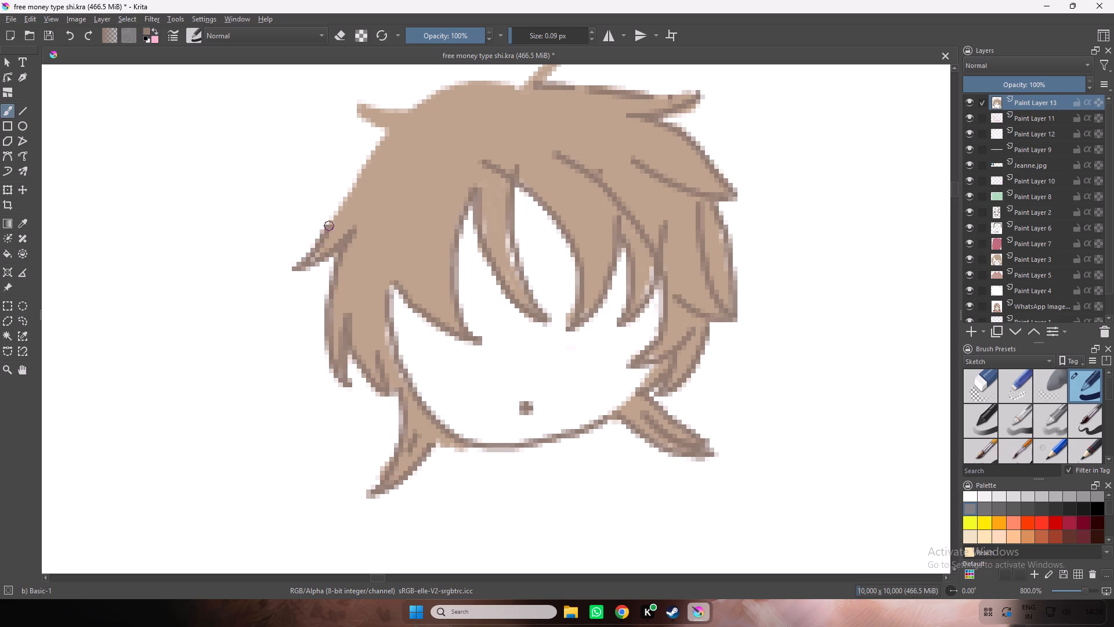
pyautogui.moveTo(330, 225); pyautogui.dragTo(392, 127)
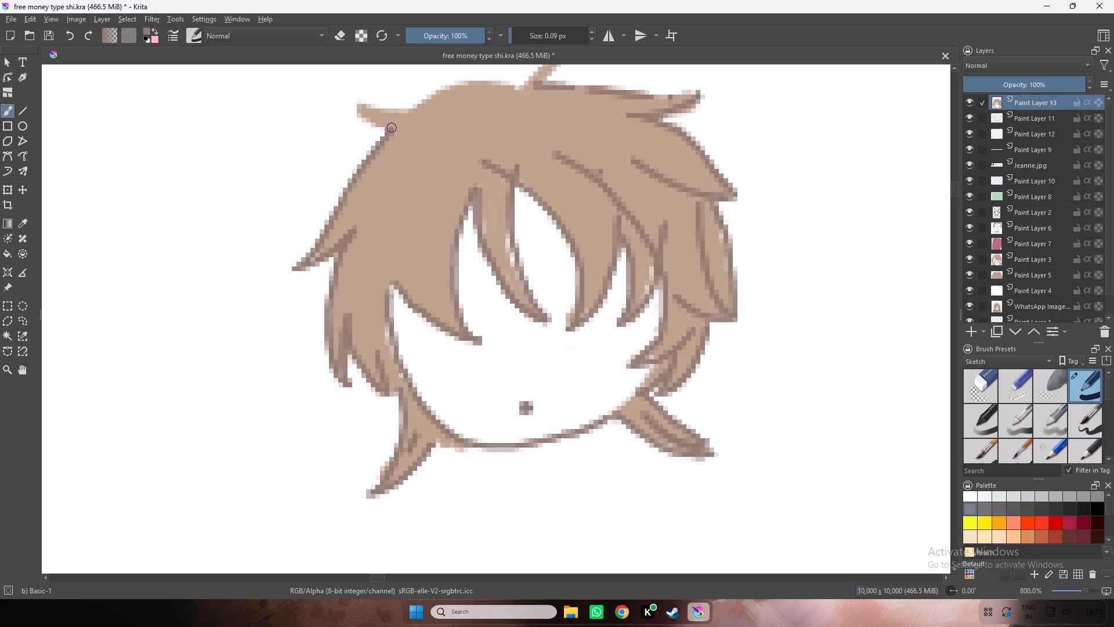
pyautogui.moveTo(392, 127); pyautogui.dragTo(358, 105)
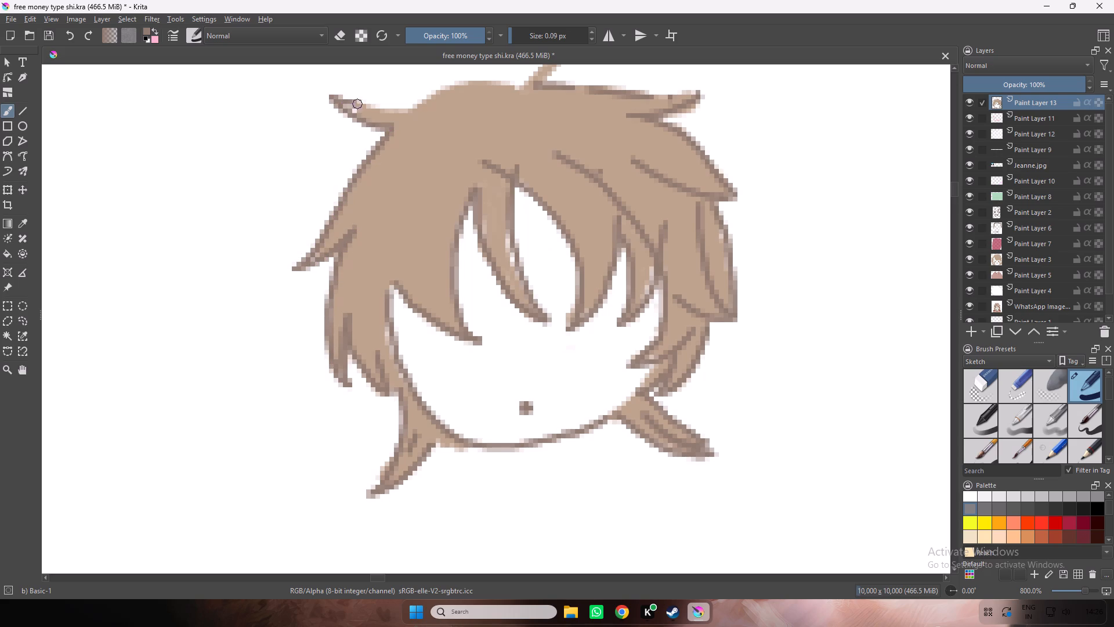
pyautogui.moveTo(358, 105); pyautogui.dragTo(492, 80)
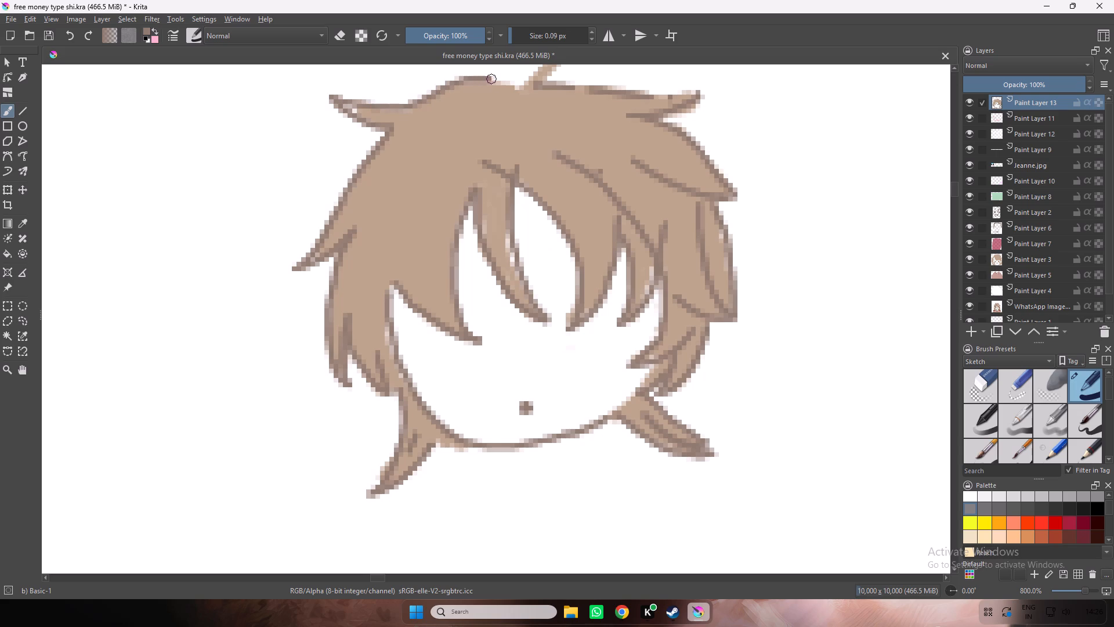
pyautogui.moveTo(492, 80); pyautogui.dragTo(538, 82)
# Outline the tall curved crown tuft in dark brown, extending its tip to a point and closing it at the base.
pyautogui.press('space')
pyautogui.press('space')
pyautogui.press('space')
pyautogui.press('space')
pyautogui.press('space')
pyautogui.moveTo(610, 102); pyautogui.dragTo(571, 239)
pyautogui.moveTo(476, 220); pyautogui.dragTo(526, 156)
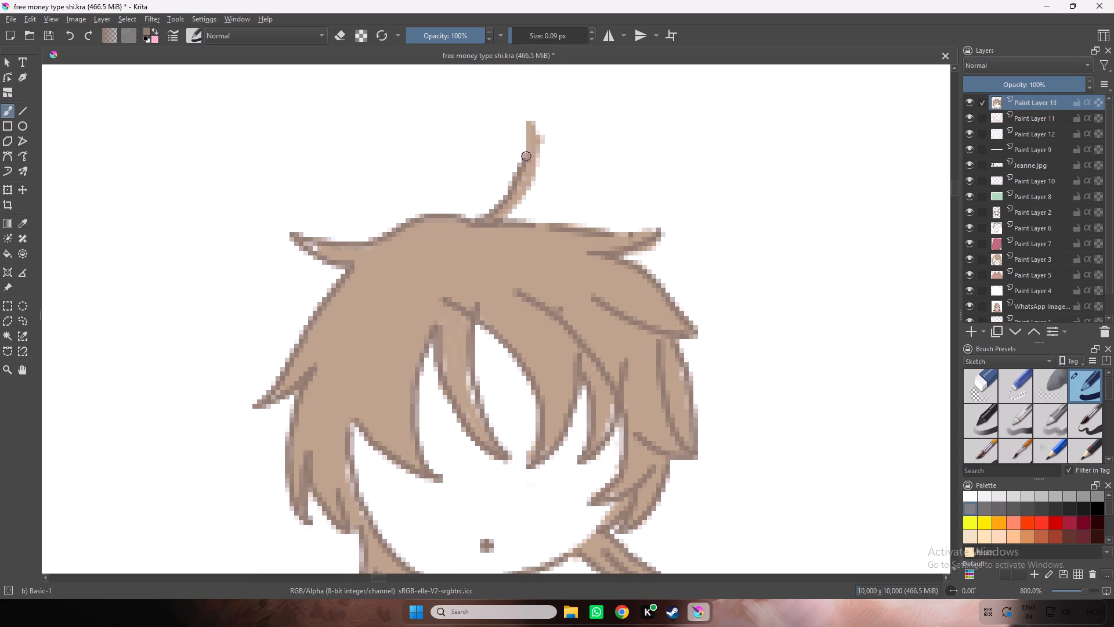
pyautogui.moveTo(526, 156); pyautogui.dragTo(544, 120)
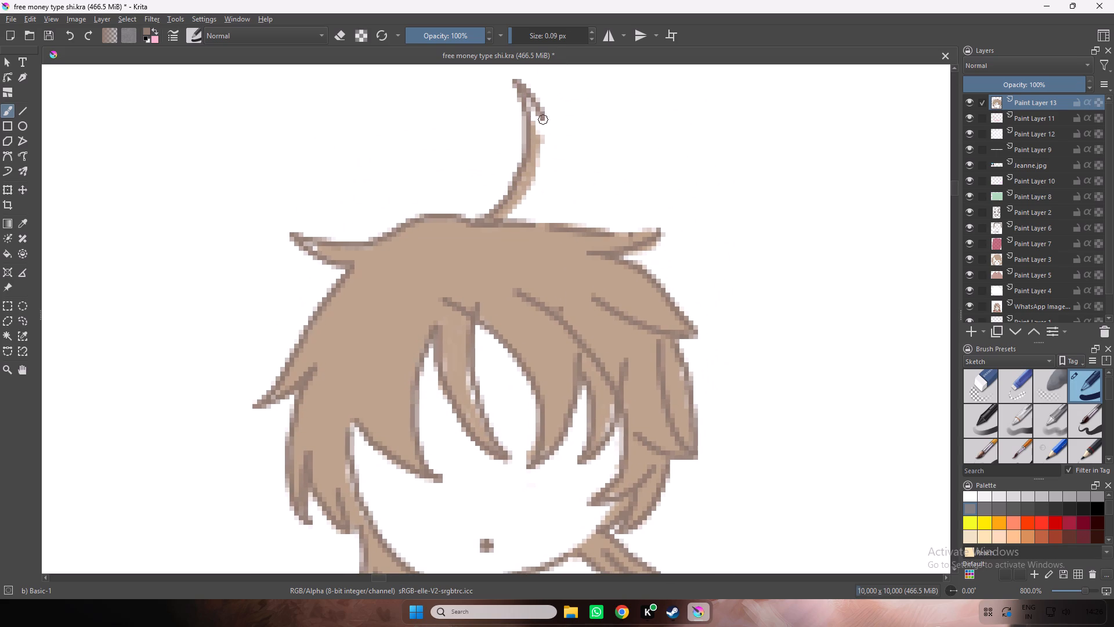
pyautogui.moveTo(544, 120); pyautogui.dragTo(507, 217)
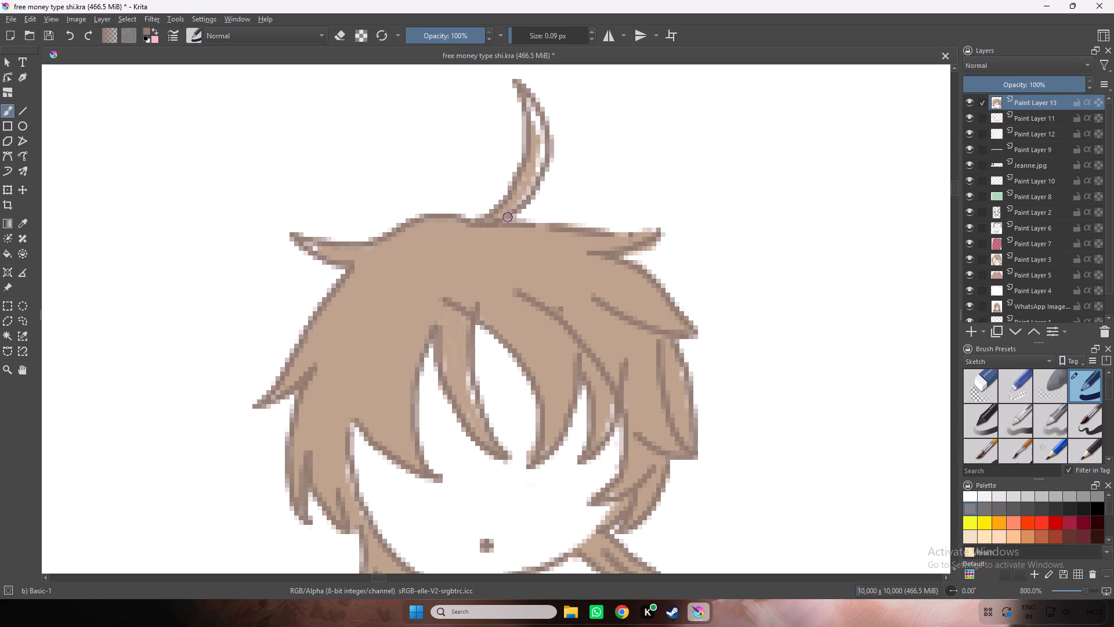
# Draw the dark-brown outline of a second, shorter curved tuft on the crown, left of the tall one.
pyautogui.moveTo(507, 217); pyautogui.dragTo(462, 208)
pyautogui.moveTo(462, 208); pyautogui.dragTo(422, 158)
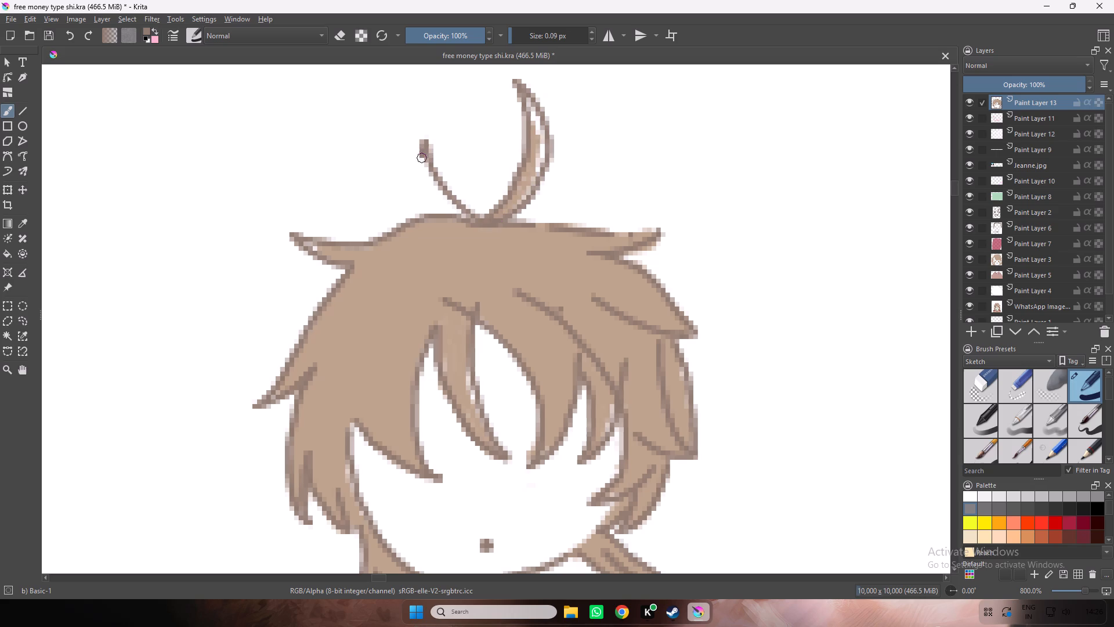
pyautogui.moveTo(422, 158); pyautogui.dragTo(446, 214)
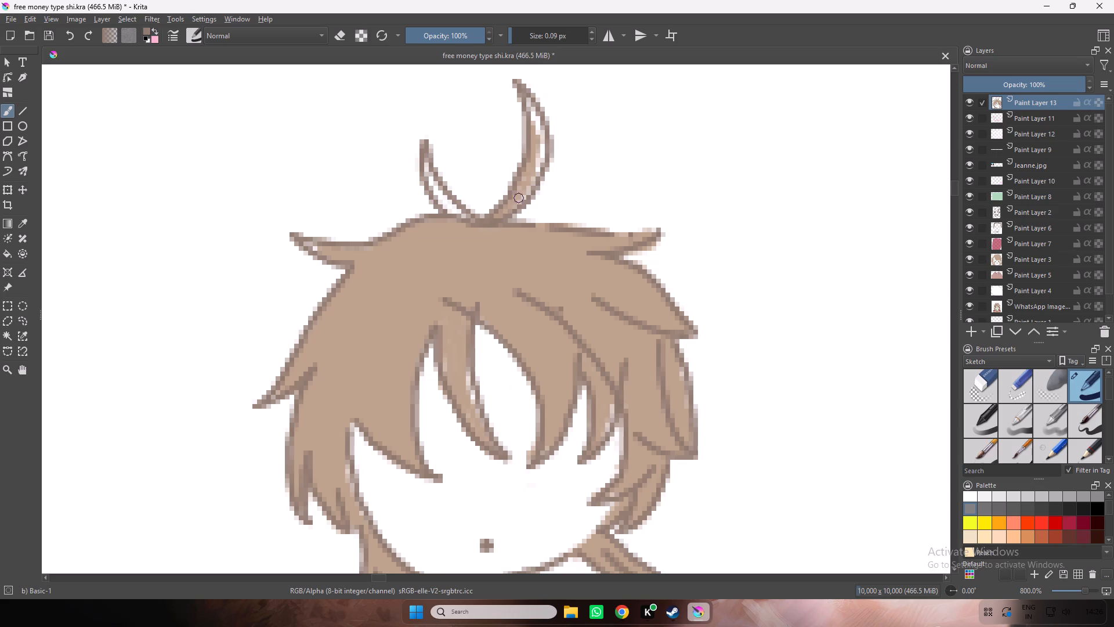
# Sample the light-brown hair colour and fill the inside of the shorter crown tuft with it.
pyautogui.keyDown('ctrl'); pyautogui.click(526, 186); pyautogui.keyUp('ctrl')
pyautogui.keyDown('ctrl'); pyautogui.click(491, 268); pyautogui.keyUp('ctrl')
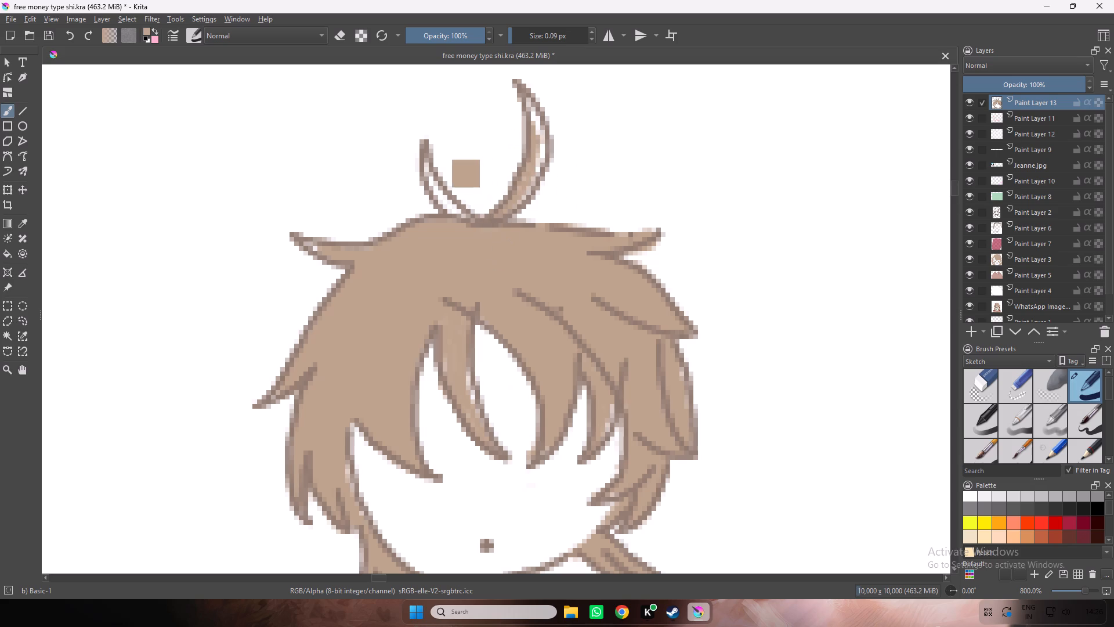
pyautogui.moveTo(464, 214); pyautogui.dragTo(430, 179)
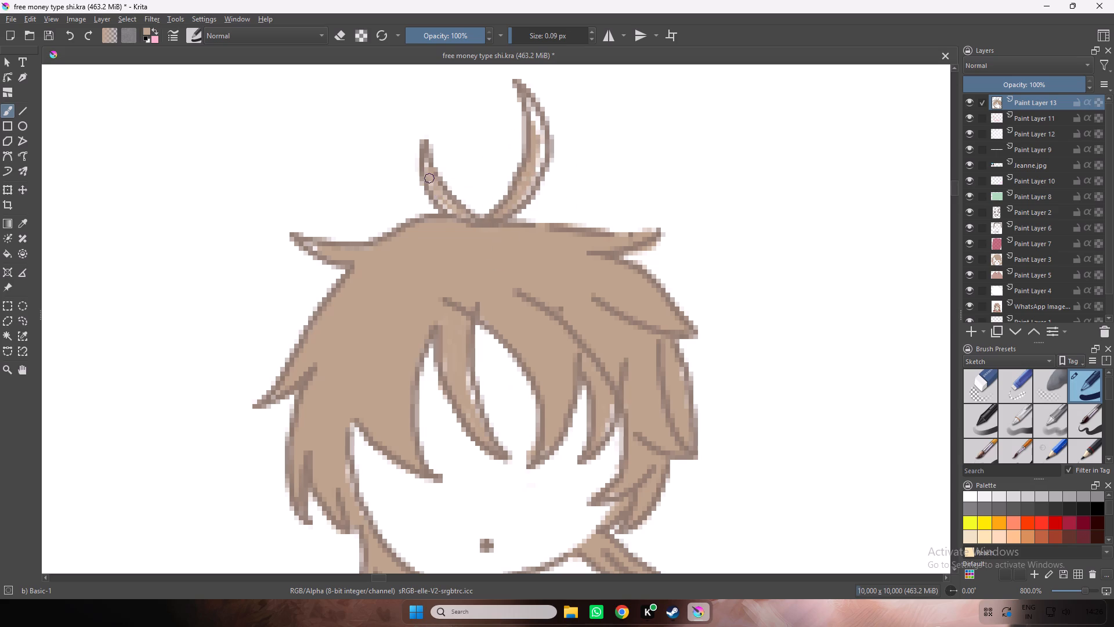
pyautogui.moveTo(430, 179); pyautogui.dragTo(458, 214)
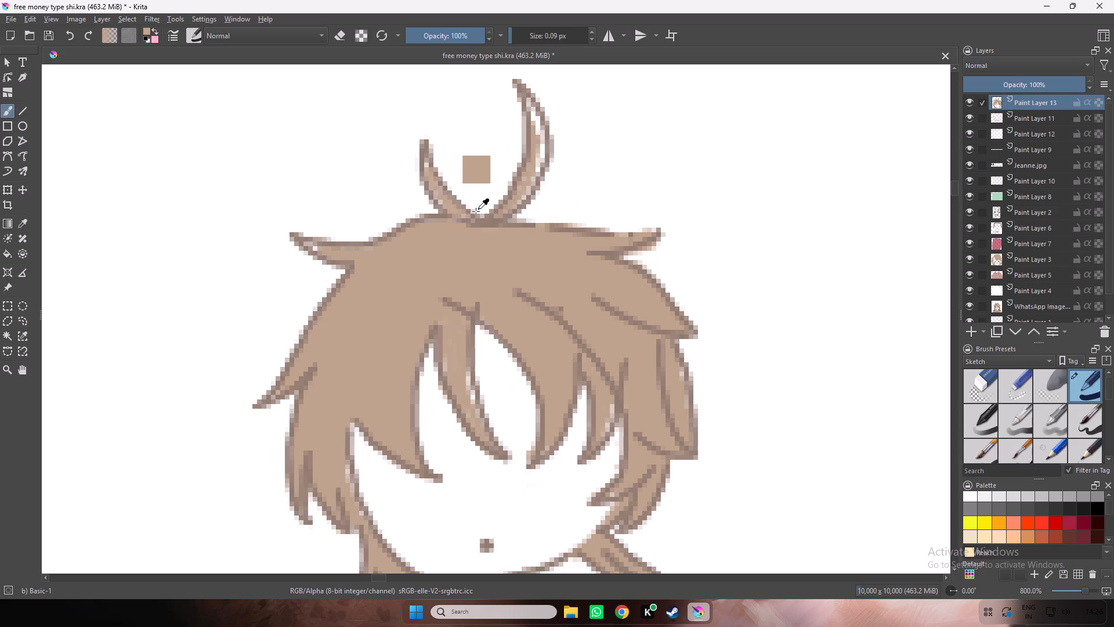
pyautogui.hotkey('ctrl', '-')
pyautogui.hotkey('ctrl', '-')
pyautogui.press('space')
pyautogui.moveTo(664, 279); pyautogui.dragTo(656, 216)
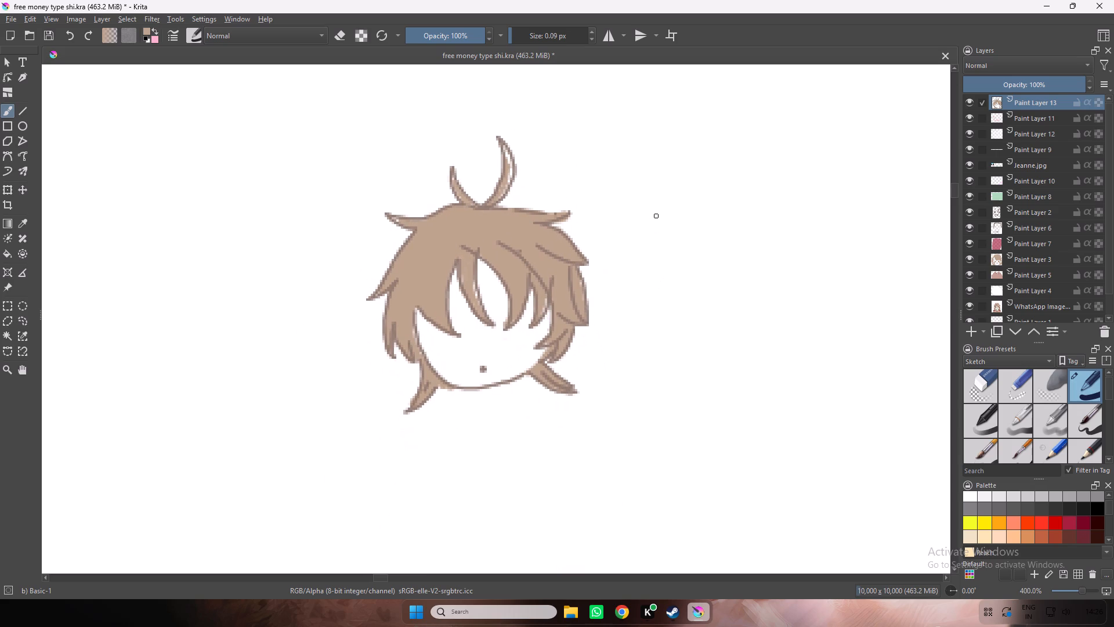
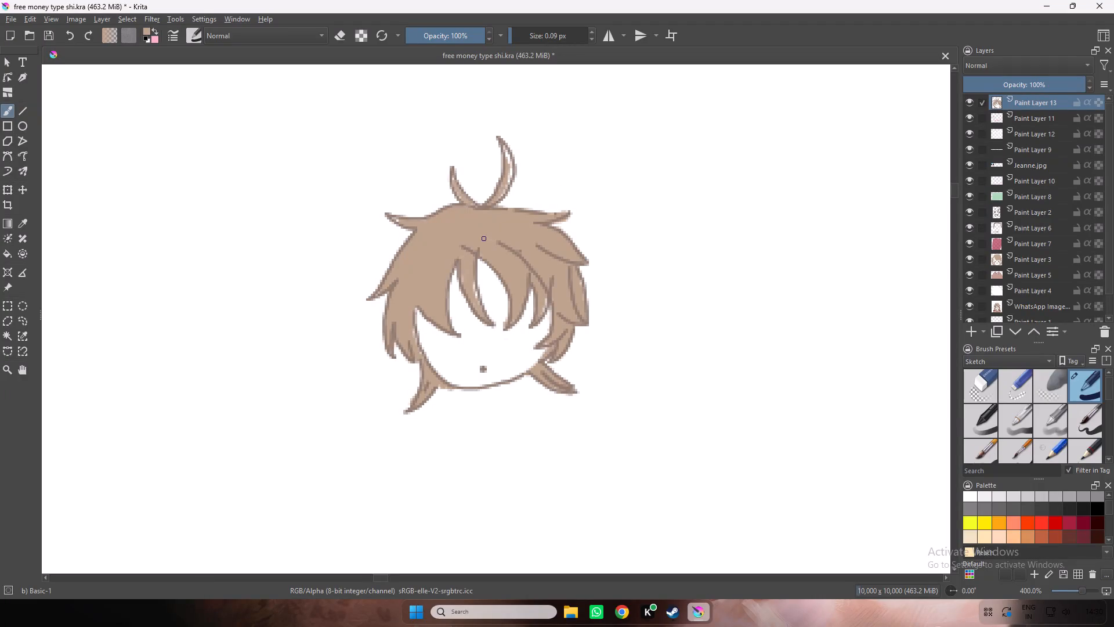
# Draw a light-brown oval outline for the left-hand eye, just beneath the fringe on the white face.
pyautogui.moveTo(453, 319); pyautogui.dragTo(461, 321)
pyautogui.moveTo(454, 319); pyautogui.dragTo(473, 329)
pyautogui.moveTo(473, 329); pyautogui.dragTo(432, 340)
pyautogui.moveTo(432, 340); pyautogui.dragTo(451, 352)
# Draw a matching, slightly smaller light-brown oval outline for the right-hand eye, overlapping the tips of the fringe.
pyautogui.moveTo(496, 316); pyautogui.dragTo(509, 315)
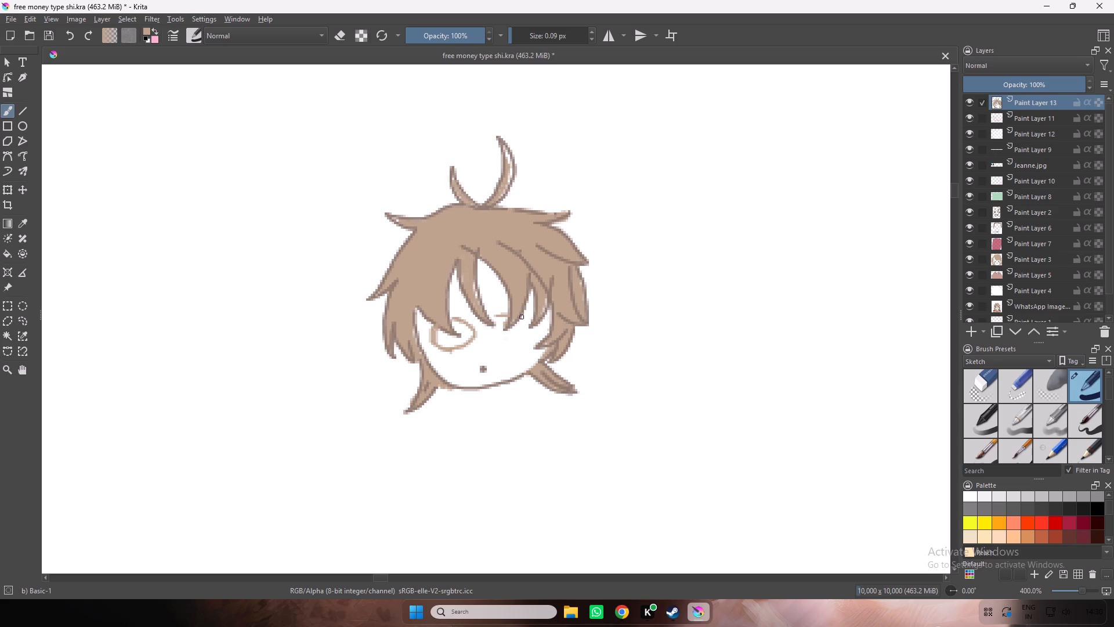
pyautogui.moveTo(520, 317); pyautogui.dragTo(498, 316)
pyautogui.rightClick(529, 331)
pyautogui.rightClick(527, 335)
pyautogui.moveTo(498, 316); pyautogui.dragTo(512, 338)
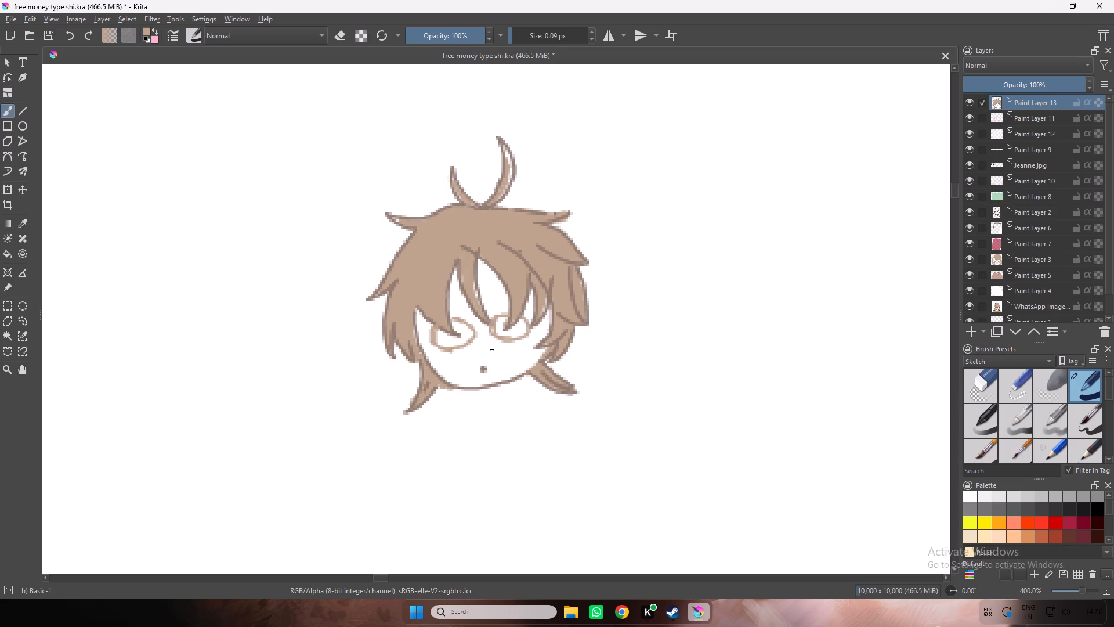
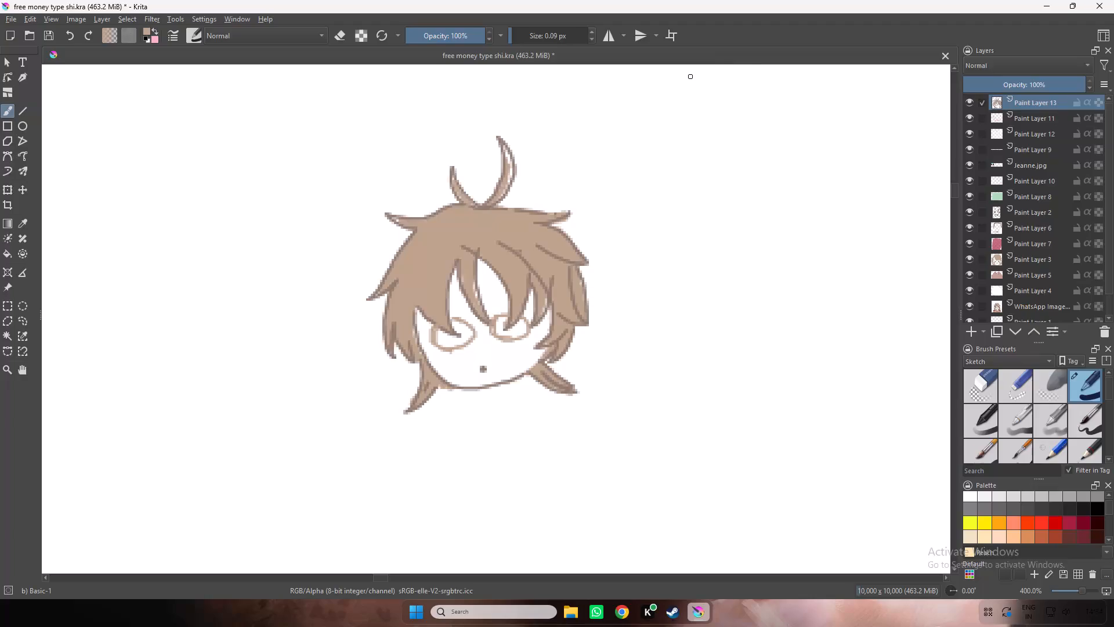
# Trace over both light-brown eye outlines with the darker brown sampled from the hair outline.
pyautogui.hotkey('ctrl', '=')
pyautogui.hotkey('ctrl', '=')
pyautogui.hotkey('ctrl', '=')
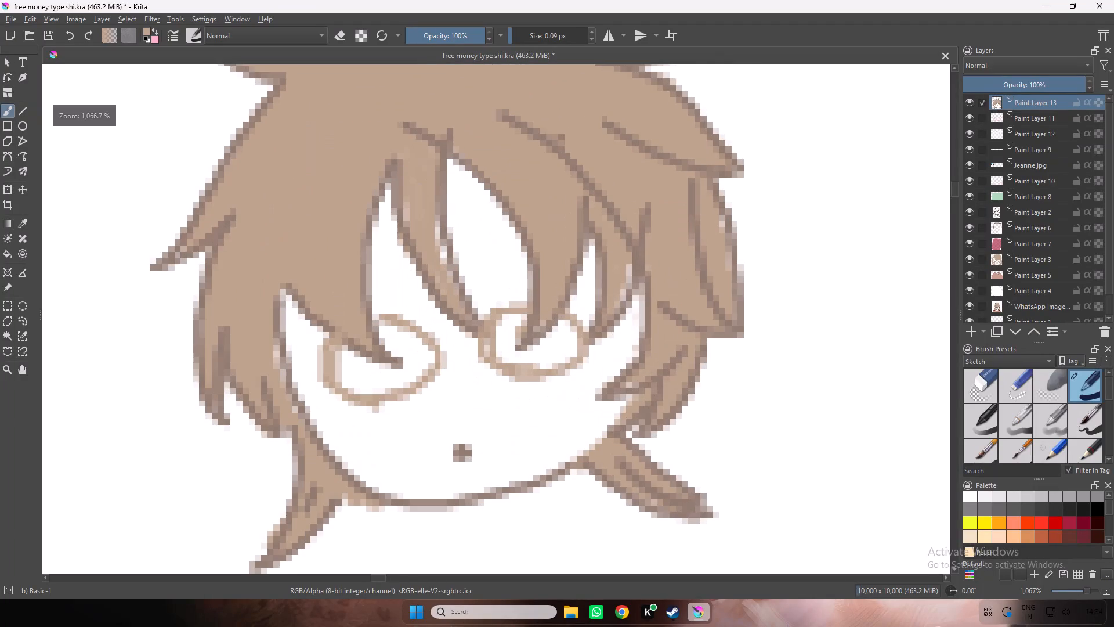
pyautogui.keyDown('ctrl'); pyautogui.click(363, 260); pyautogui.keyUp('ctrl')
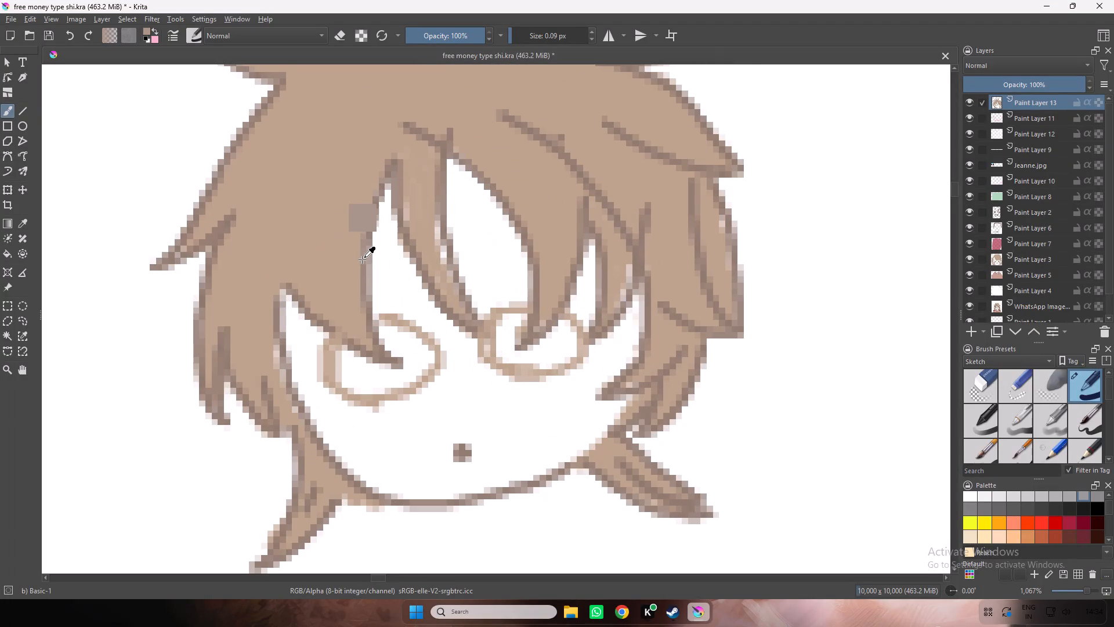
pyautogui.click(335, 344)
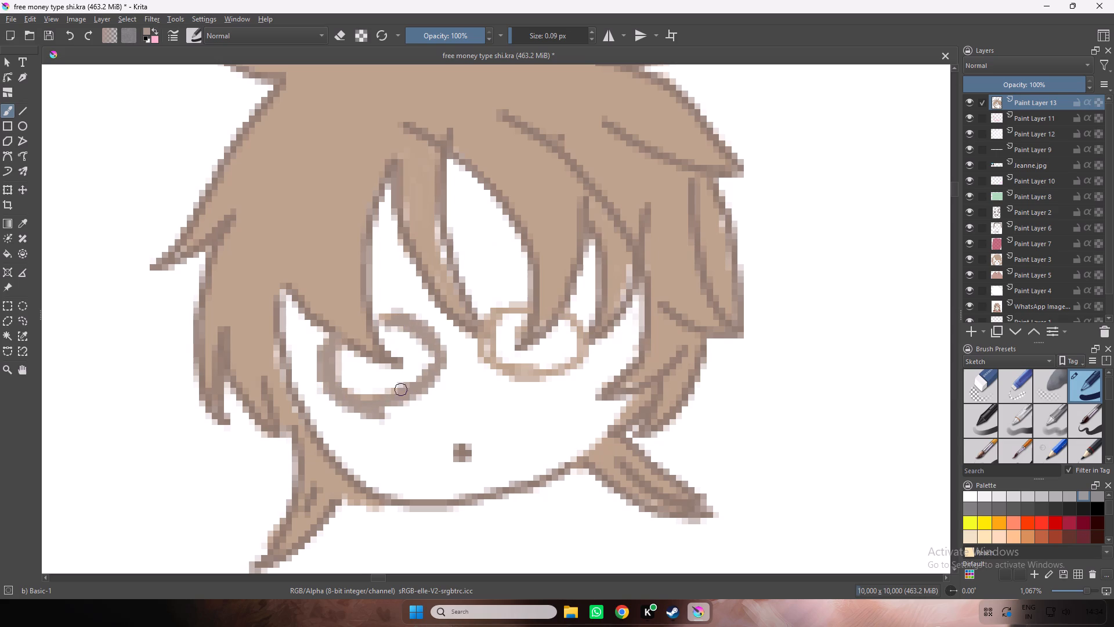
pyautogui.moveTo(515, 312); pyautogui.dragTo(489, 352)
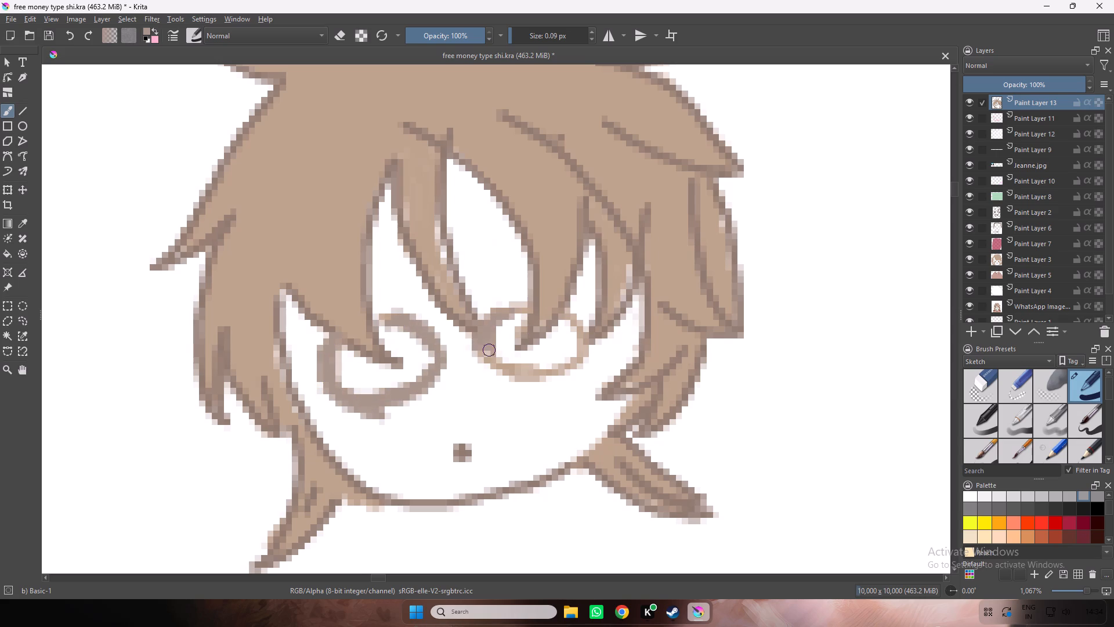
pyautogui.moveTo(489, 352); pyautogui.dragTo(560, 370)
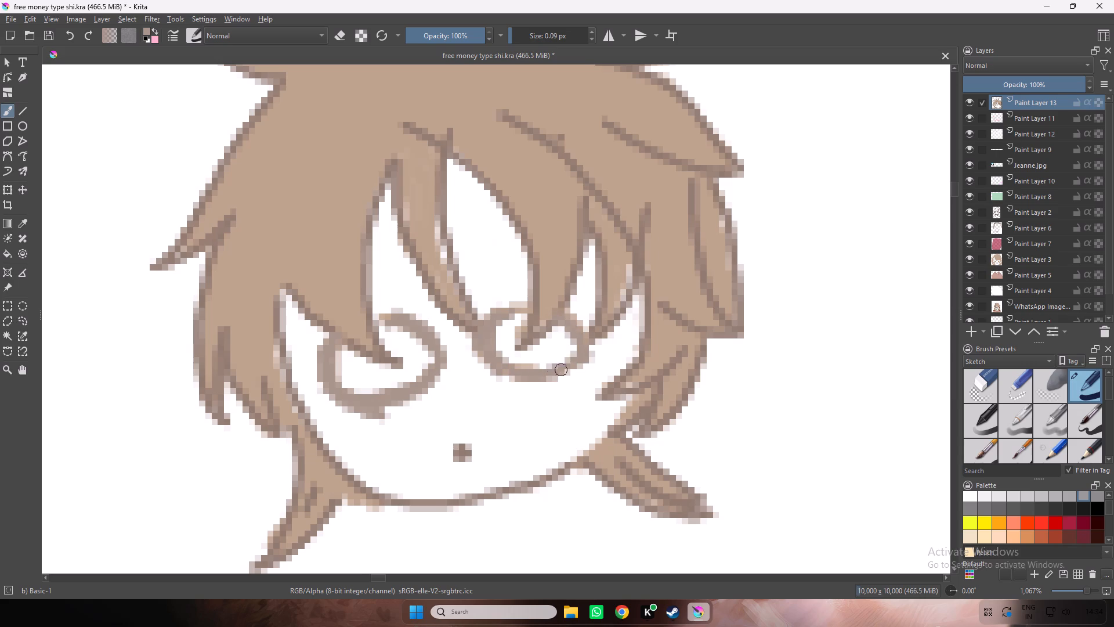
pyautogui.moveTo(560, 370); pyautogui.dragTo(525, 306)
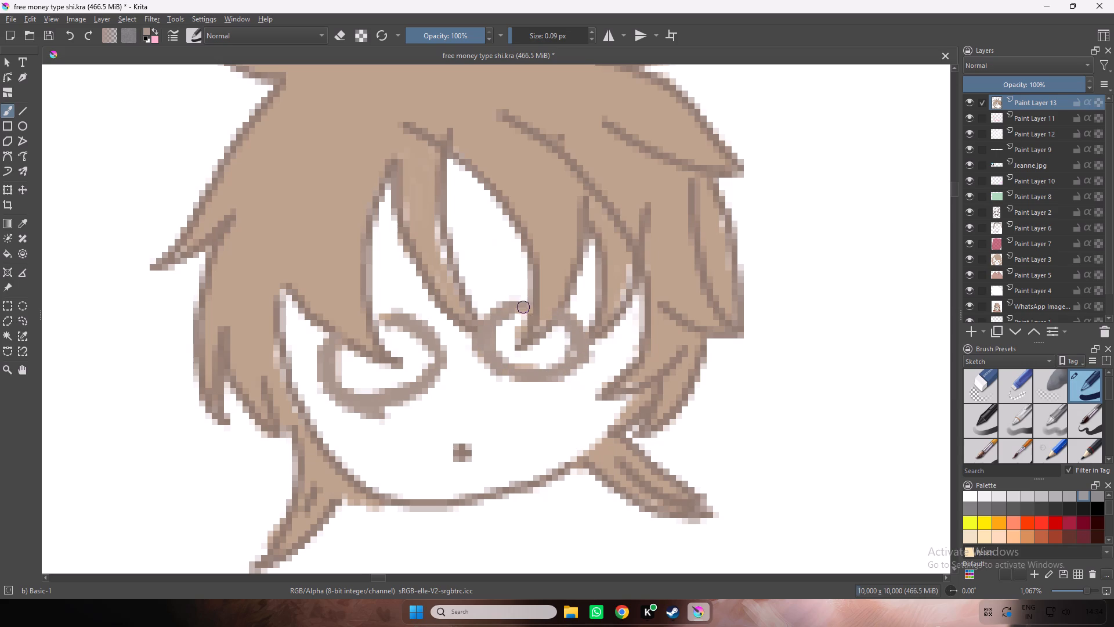
# Erase along the outer edges of both eye outlines to make them thinner and separate the right-hand eye from the fringe tip.
pyautogui.press('e')
pyautogui.moveTo(393, 311); pyautogui.dragTo(438, 349)
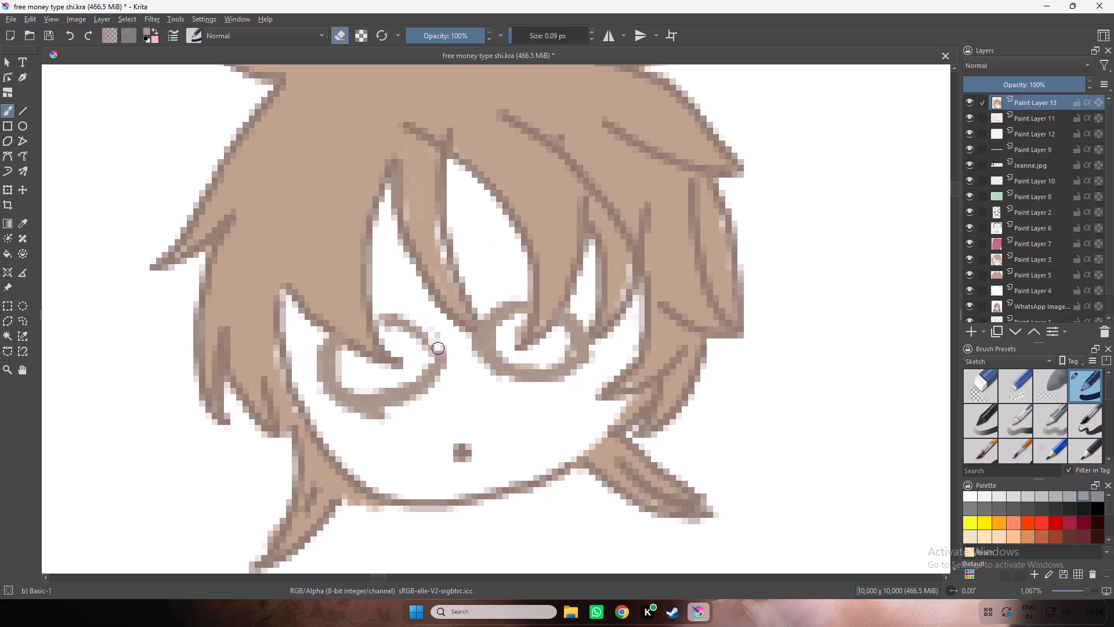
pyautogui.moveTo(438, 349); pyautogui.dragTo(356, 415)
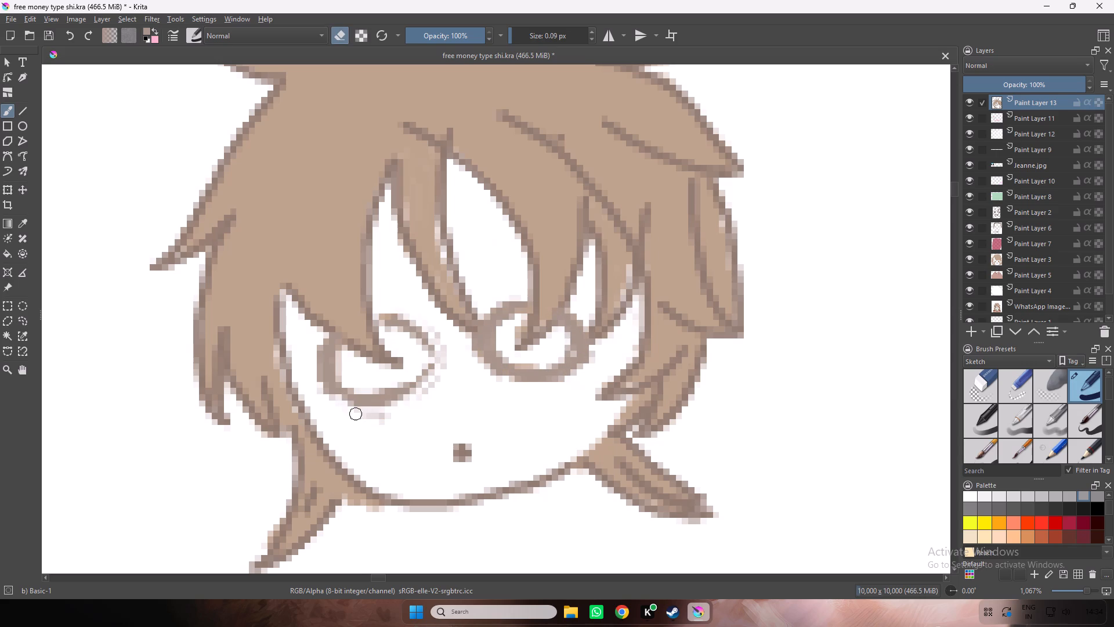
pyautogui.moveTo(356, 415); pyautogui.dragTo(325, 348)
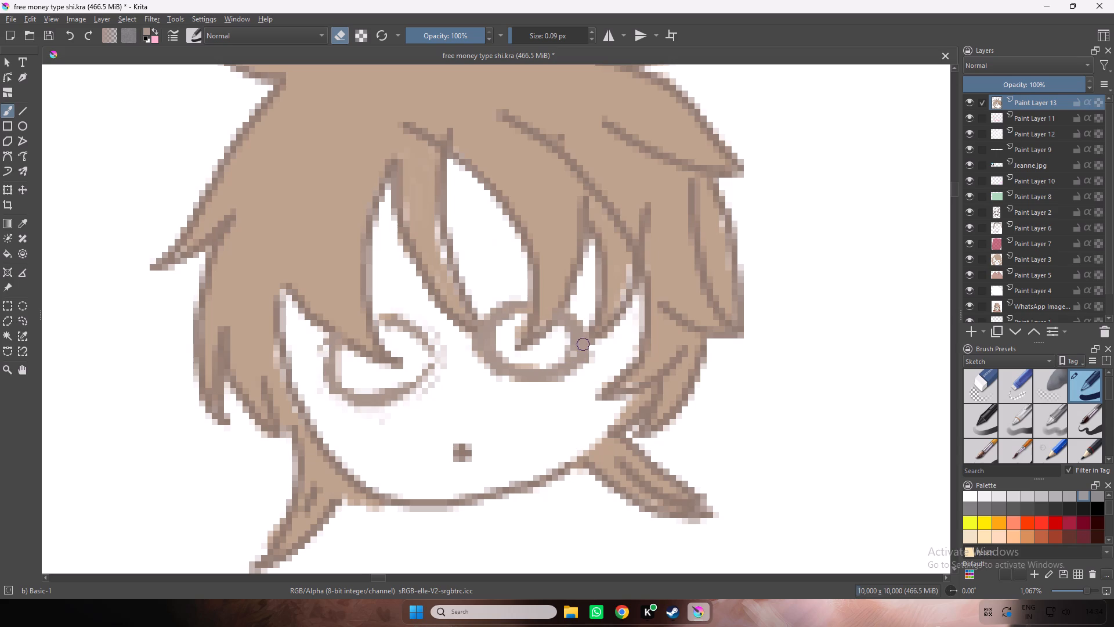
pyautogui.moveTo(574, 311); pyautogui.dragTo(521, 383)
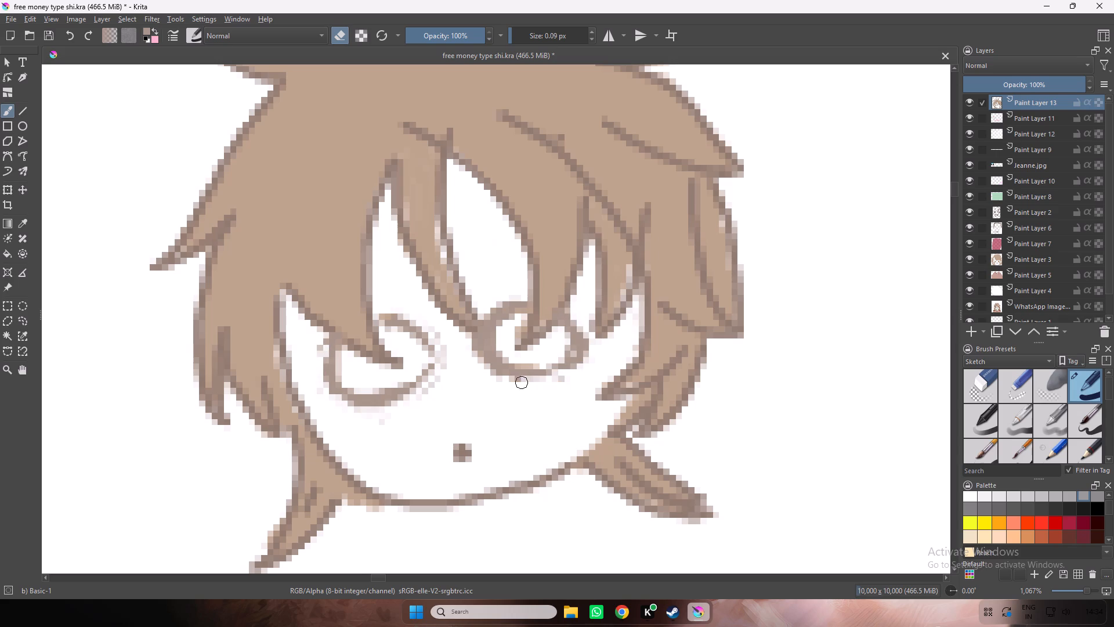
pyautogui.moveTo(521, 383); pyautogui.dragTo(489, 367)
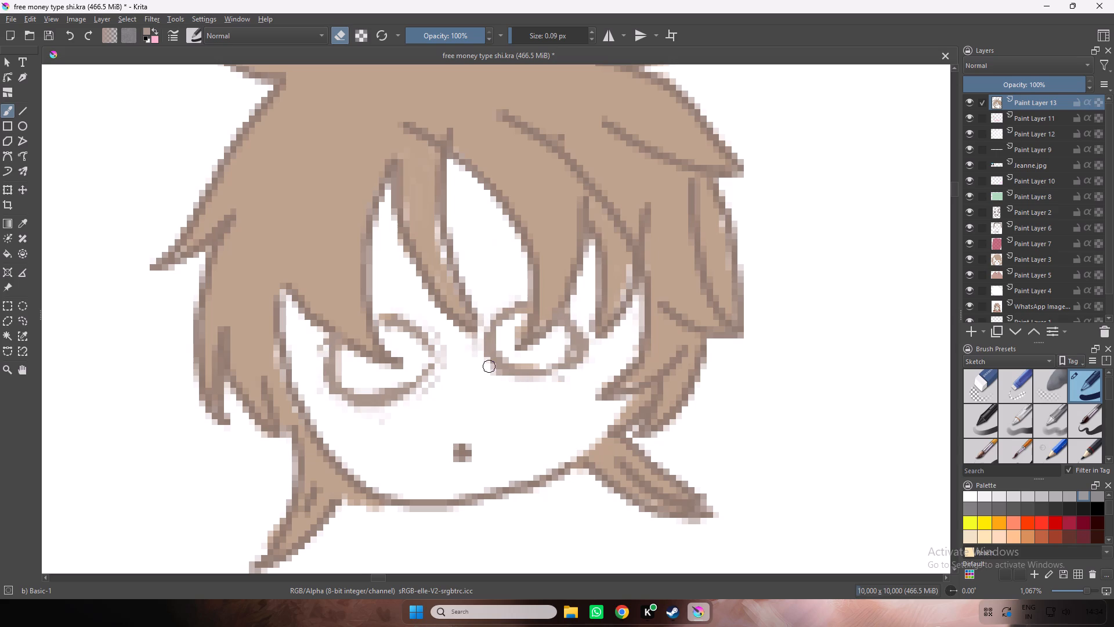
pyautogui.moveTo(489, 367); pyautogui.dragTo(487, 327)
pyautogui.moveTo(446, 344); pyautogui.dragTo(446, 385)
pyautogui.scroll(-3, 135, 231)
pyautogui.press('e')
# Paint a small round light-blue iris in the centre of each eye, just beneath the fringe tips.
pyautogui.hotkey('ctrl', '=')
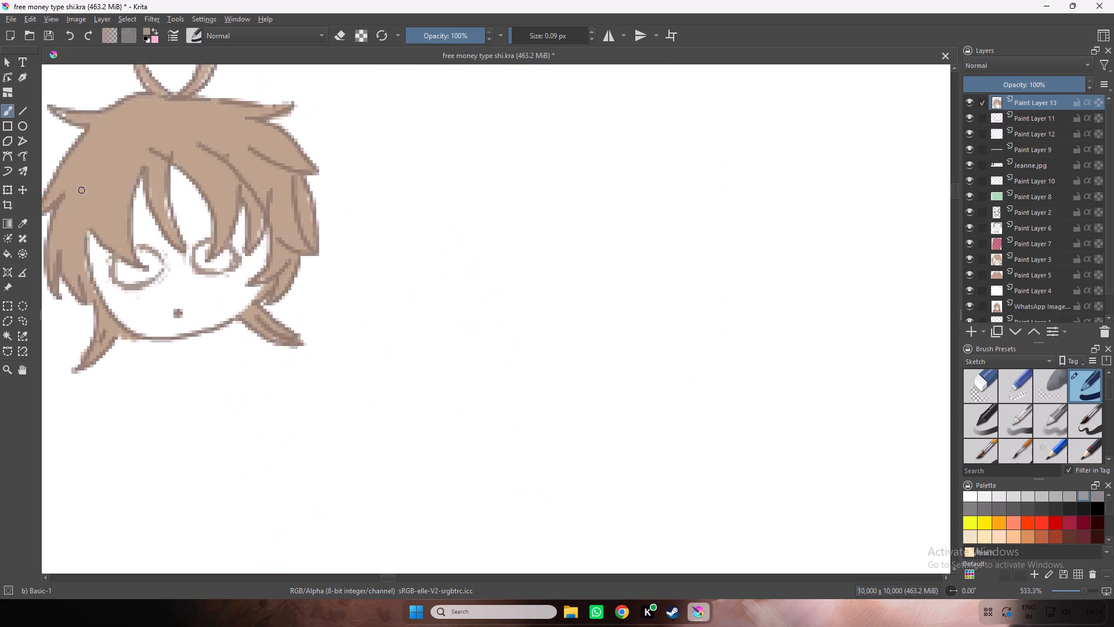
pyautogui.hotkey('ctrl', '=')
pyautogui.hotkey('ctrl', '=')
pyautogui.press('space')
pyautogui.press('space')
pyautogui.press('space')
pyautogui.press('space')
pyautogui.press('space')
pyautogui.press('space')
pyautogui.press('space')
pyautogui.press('space')
pyautogui.press('space')
pyautogui.press('space')
pyautogui.press('space')
pyautogui.press('space')
pyautogui.press('space')
pyautogui.press('space')
pyautogui.press('space')
pyautogui.press('space')
pyautogui.press('space')
pyautogui.press('space')
pyautogui.press('space')
pyautogui.moveTo(198, 221); pyautogui.dragTo(816, 356)
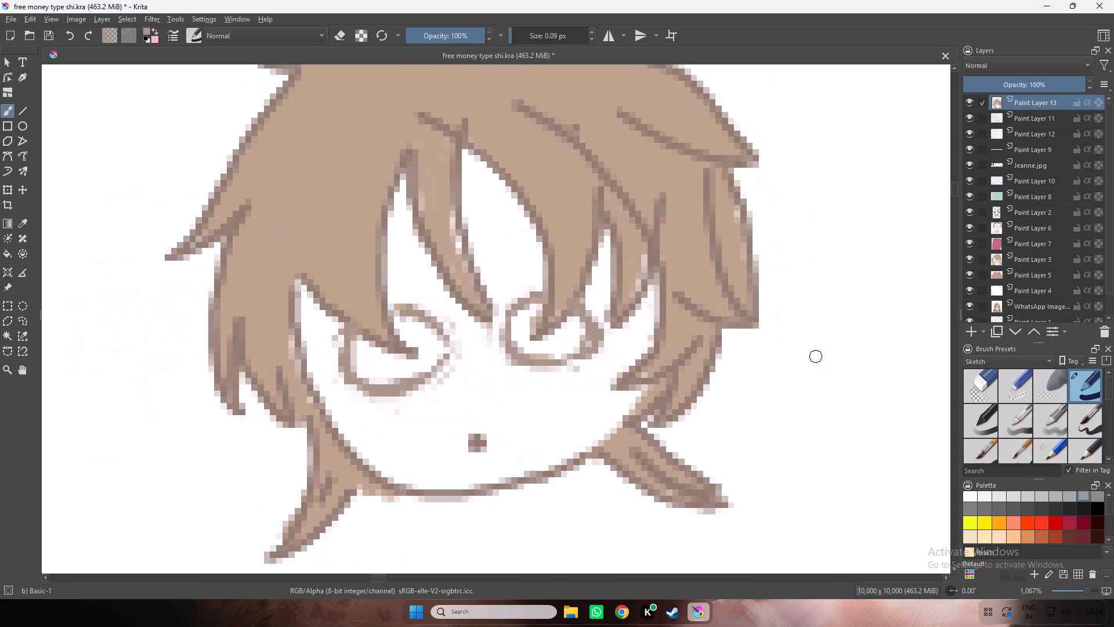
pyautogui.moveTo(1106, 510); pyautogui.dragTo(1106, 515)
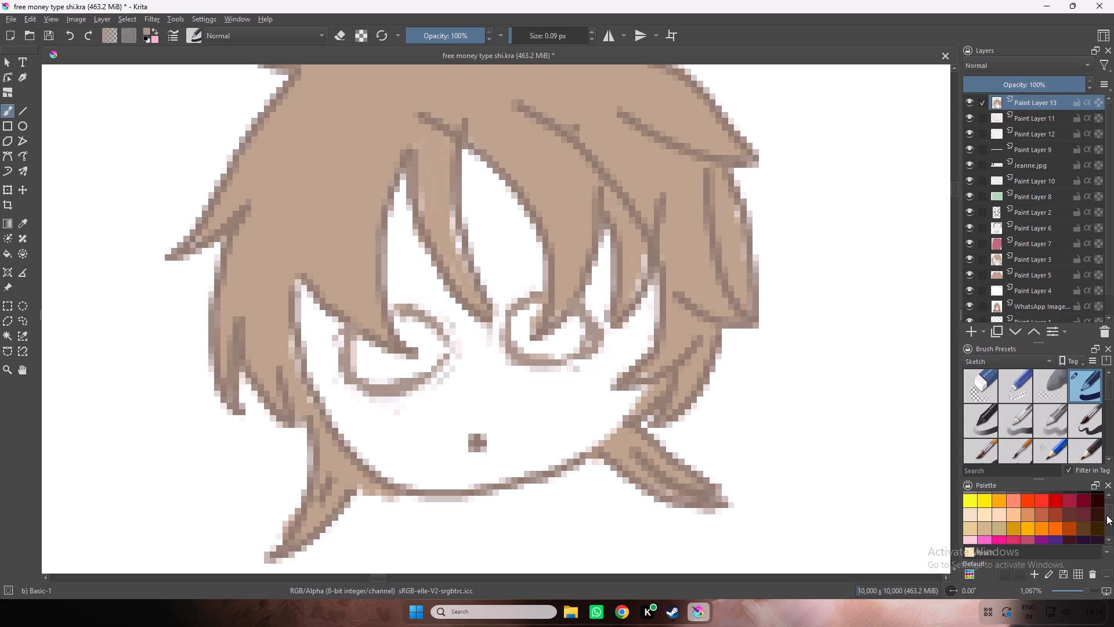
pyautogui.moveTo(1106, 515); pyautogui.dragTo(1106, 520)
pyautogui.click(1037, 539)
pyautogui.click(1028, 538)
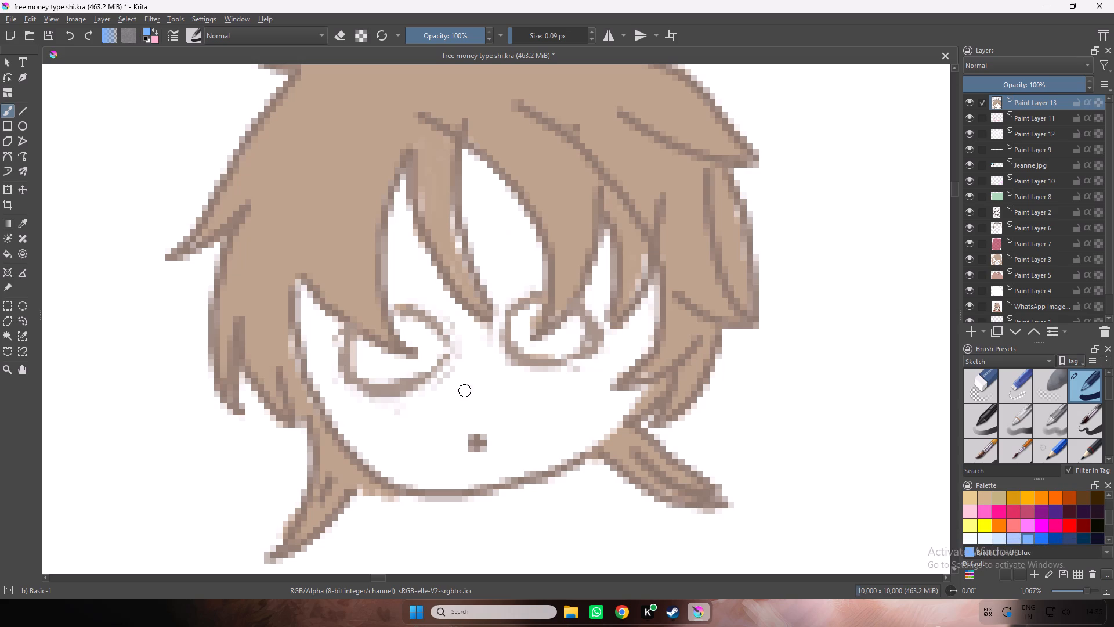
pyautogui.moveTo(405, 340); pyautogui.dragTo(393, 349)
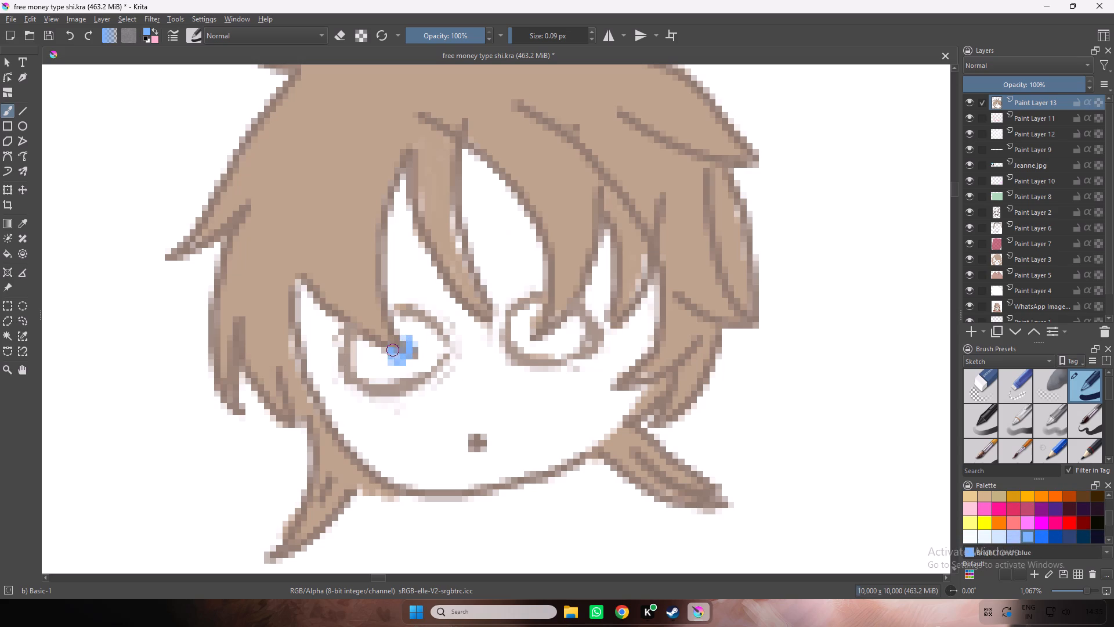
pyautogui.moveTo(393, 349); pyautogui.dragTo(402, 360)
pyautogui.moveTo(402, 360); pyautogui.dragTo(402, 351)
pyautogui.moveTo(542, 336); pyautogui.dragTo(548, 331)
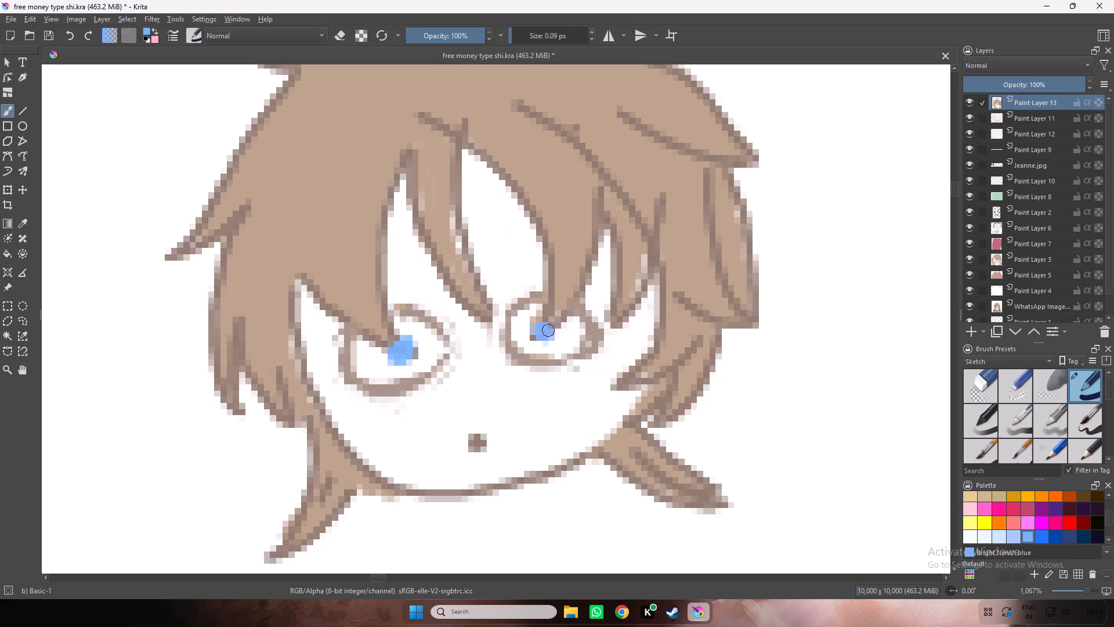
pyautogui.moveTo(548, 331); pyautogui.dragTo(545, 330)
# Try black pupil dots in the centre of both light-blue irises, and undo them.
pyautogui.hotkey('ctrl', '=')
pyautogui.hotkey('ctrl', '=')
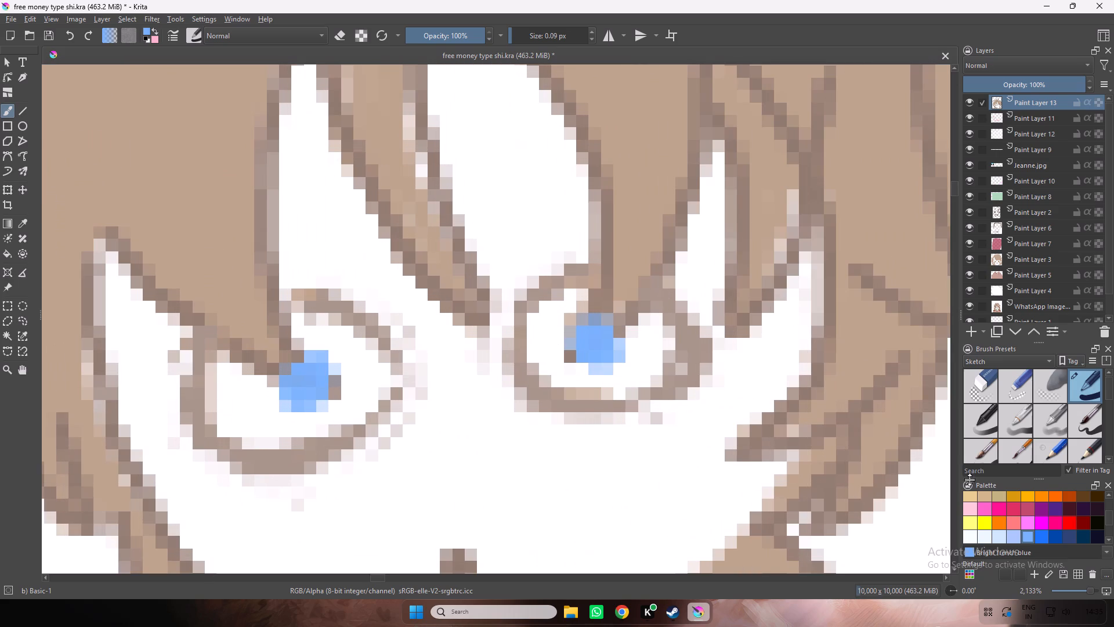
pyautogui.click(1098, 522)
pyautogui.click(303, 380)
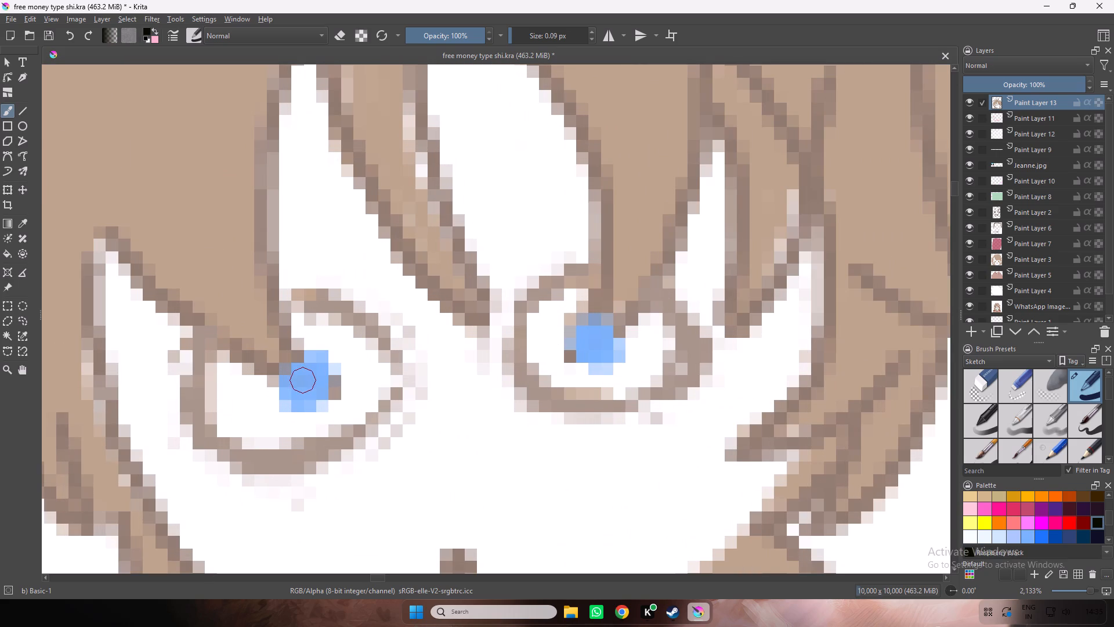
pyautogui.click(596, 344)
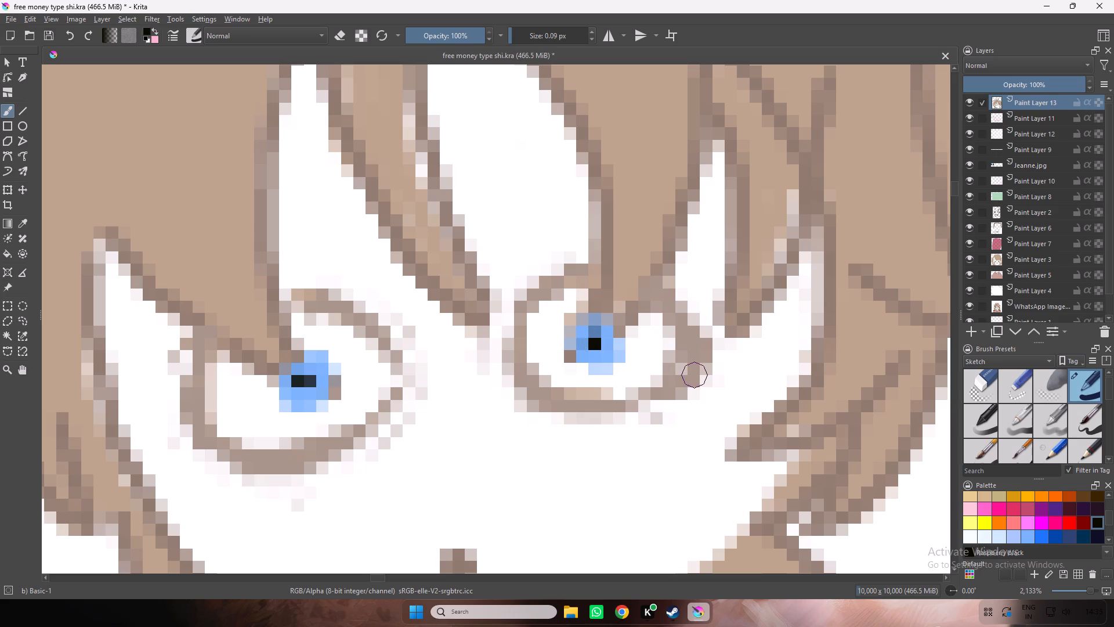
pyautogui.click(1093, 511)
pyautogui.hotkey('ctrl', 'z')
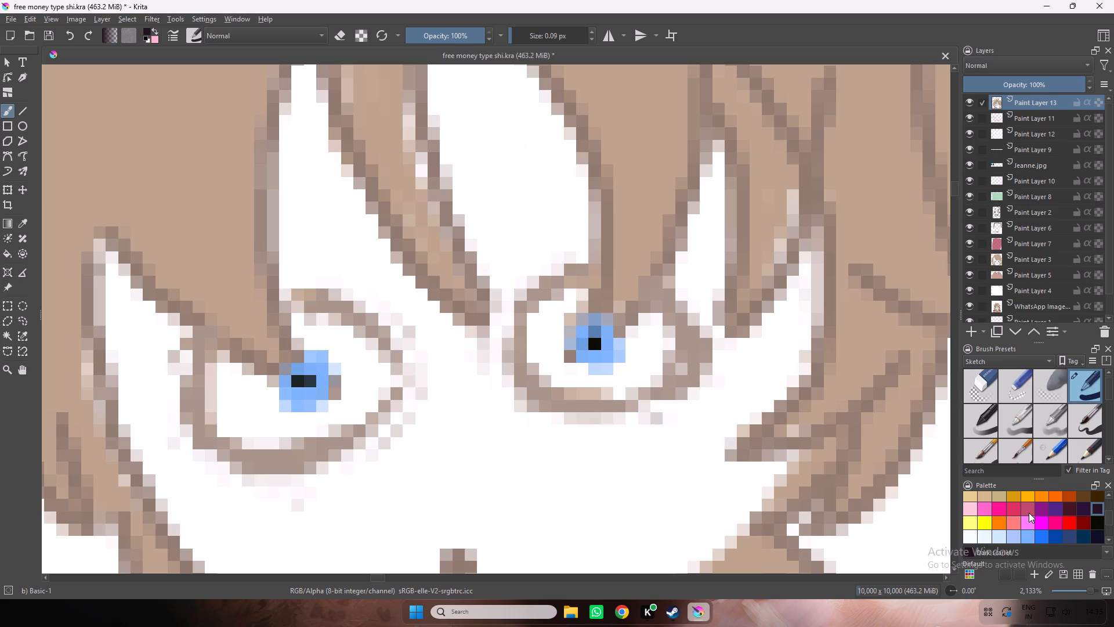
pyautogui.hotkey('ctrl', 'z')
# Dot a dark-blue pupil in the centre of each iris with the brush size set to 0.01 px.
pyautogui.click(1051, 534)
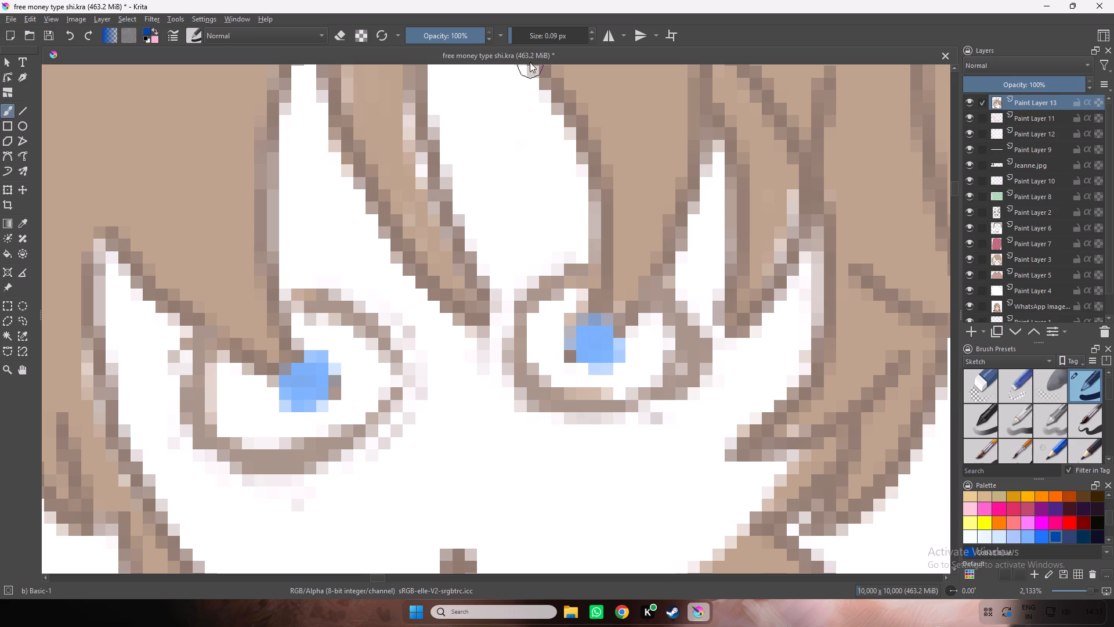
pyautogui.click(594, 342)
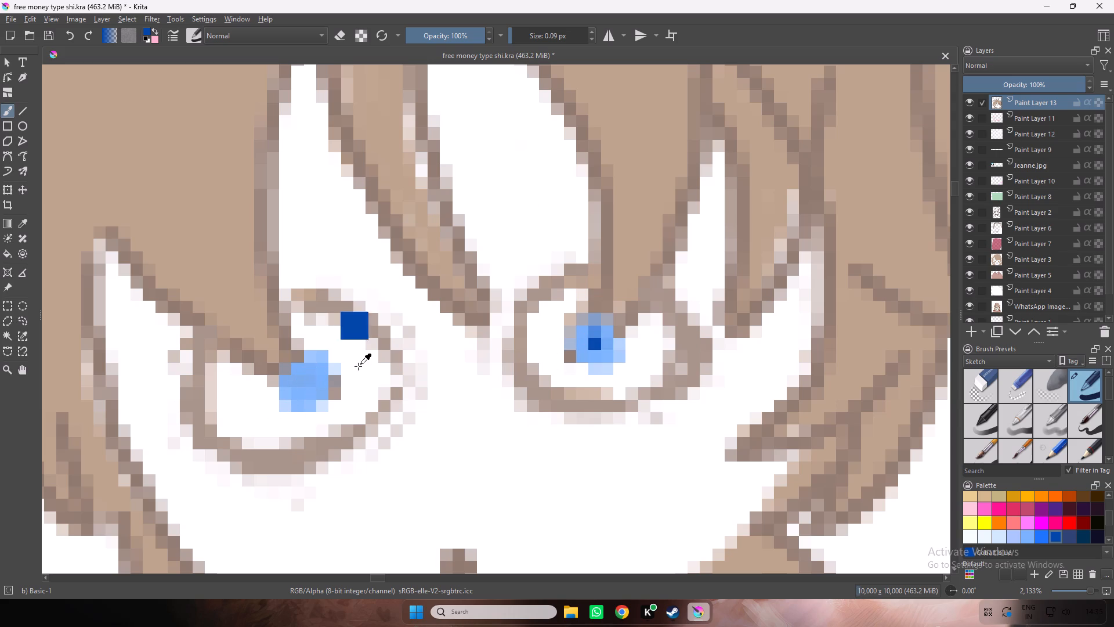
pyautogui.hotkey('ctrl', 'z')
pyautogui.click(511, 41)
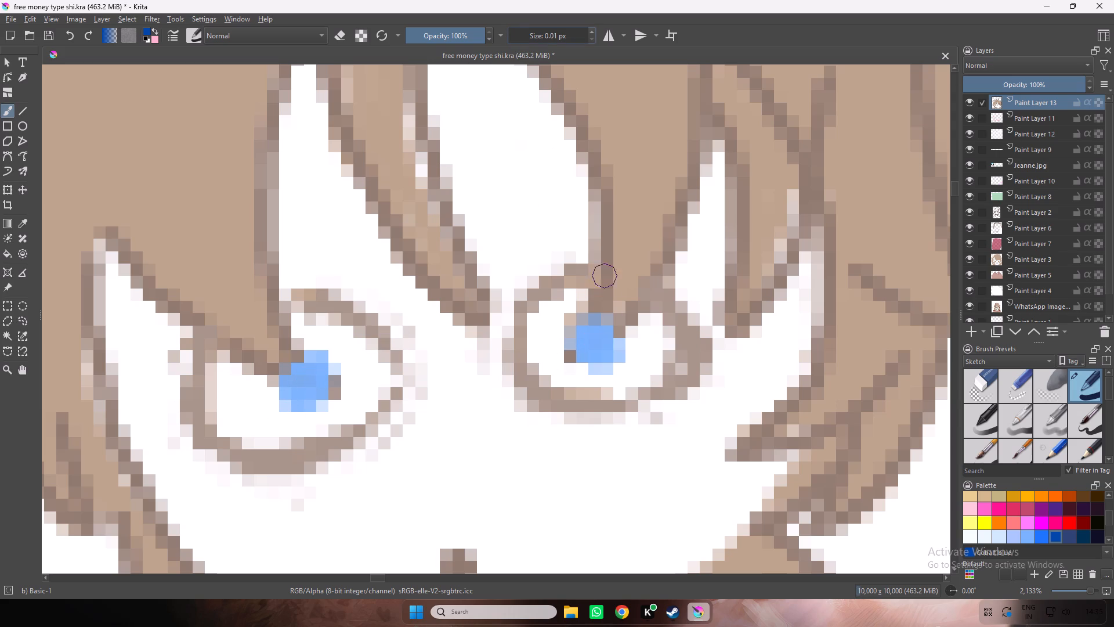
pyautogui.click(598, 345)
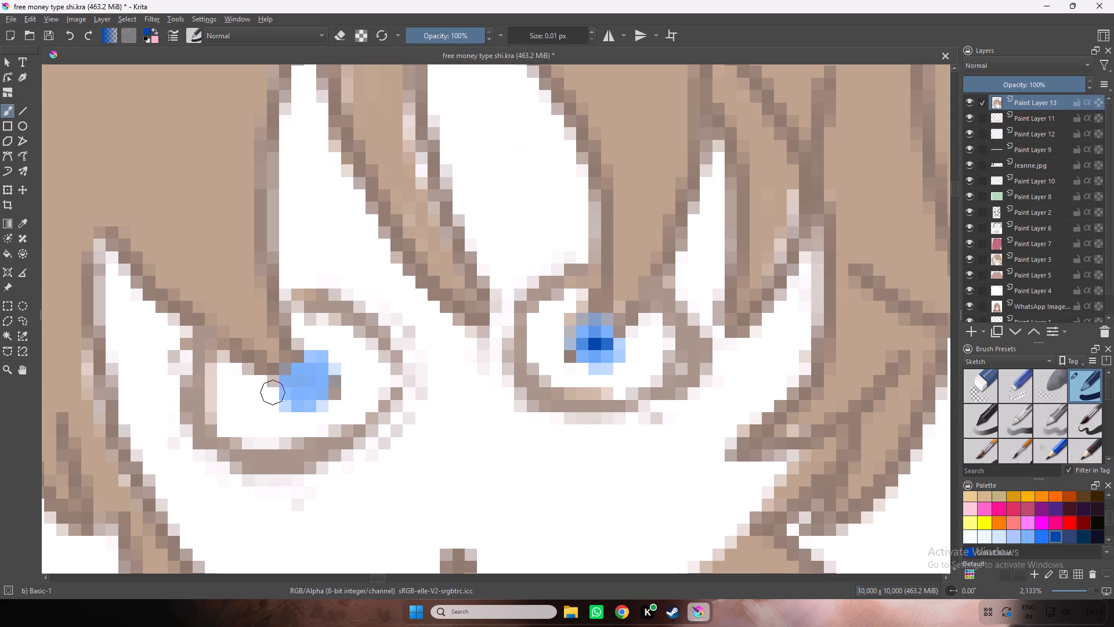
pyautogui.click(306, 383)
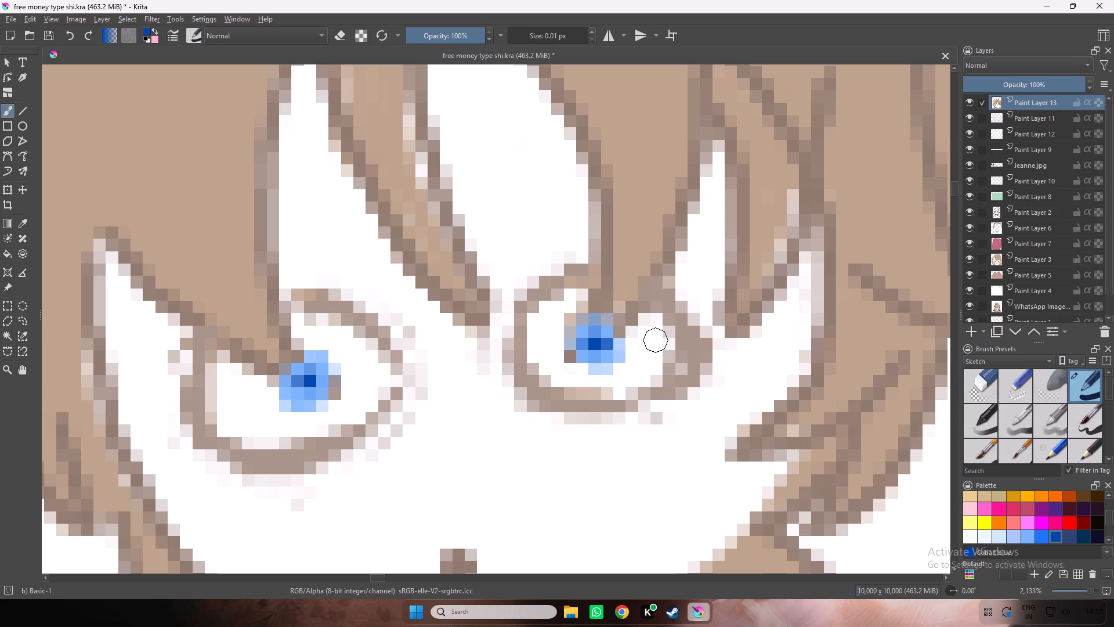
# Tint the whites of both eyes pale blue around the irises with the dark-blue brush at 0.86 px and 9% opacity.
pyautogui.click(460, 39)
pyautogui.click(520, 35)
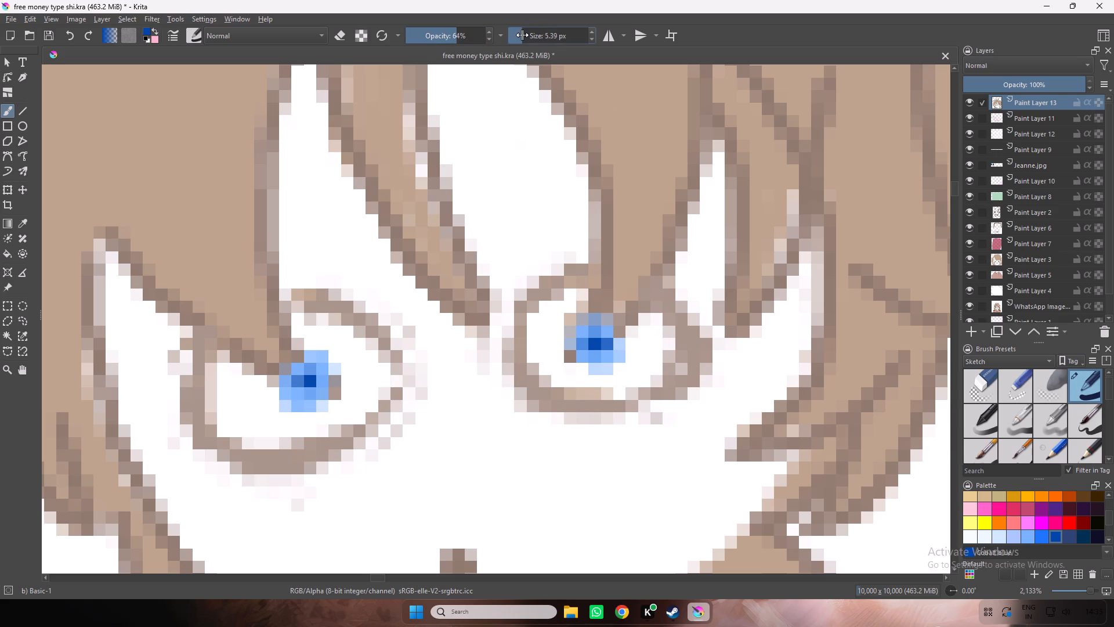
pyautogui.moveTo(522, 35); pyautogui.dragTo(516, 37)
pyautogui.click(527, 33)
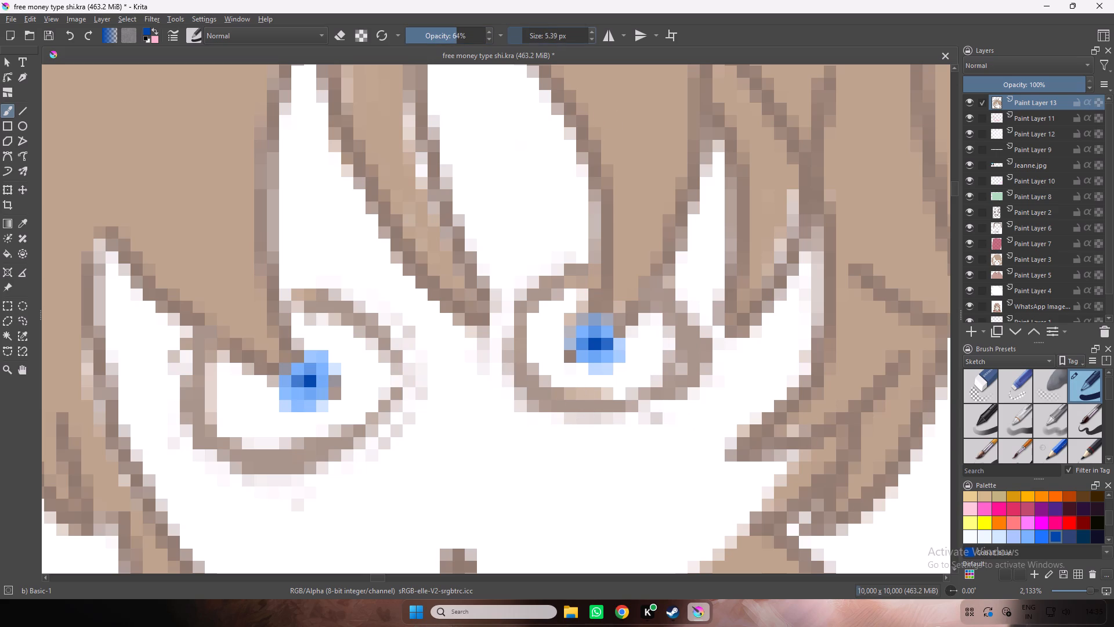
pyautogui.press('Return')
pyautogui.moveTo(525, 34); pyautogui.dragTo(516, 35)
pyautogui.moveTo(656, 336); pyautogui.dragTo(573, 309)
pyautogui.hotkey('ctrl', 'z')
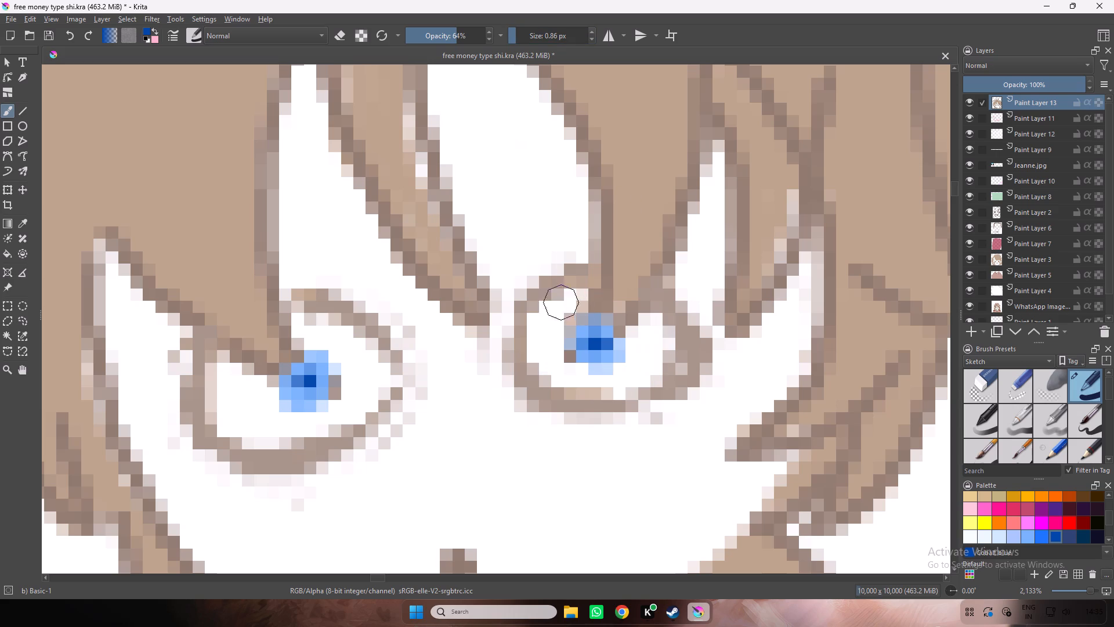
pyautogui.moveTo(425, 36); pyautogui.dragTo(413, 38)
pyautogui.moveTo(578, 298); pyautogui.dragTo(544, 323)
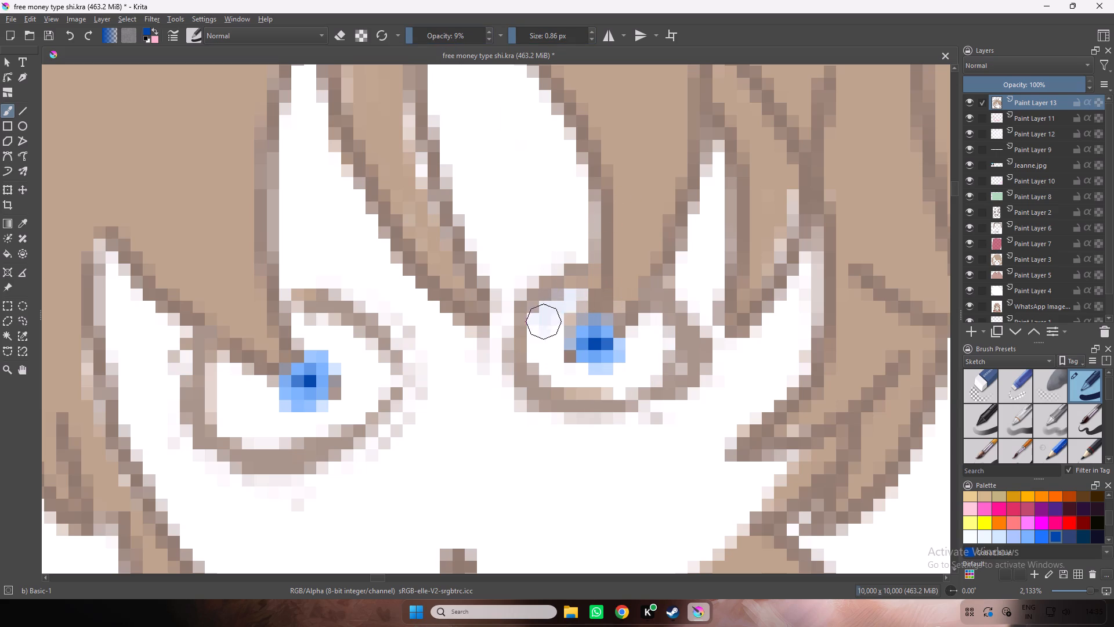
pyautogui.moveTo(544, 323); pyautogui.dragTo(570, 311)
pyautogui.moveTo(312, 338); pyautogui.dragTo(363, 385)
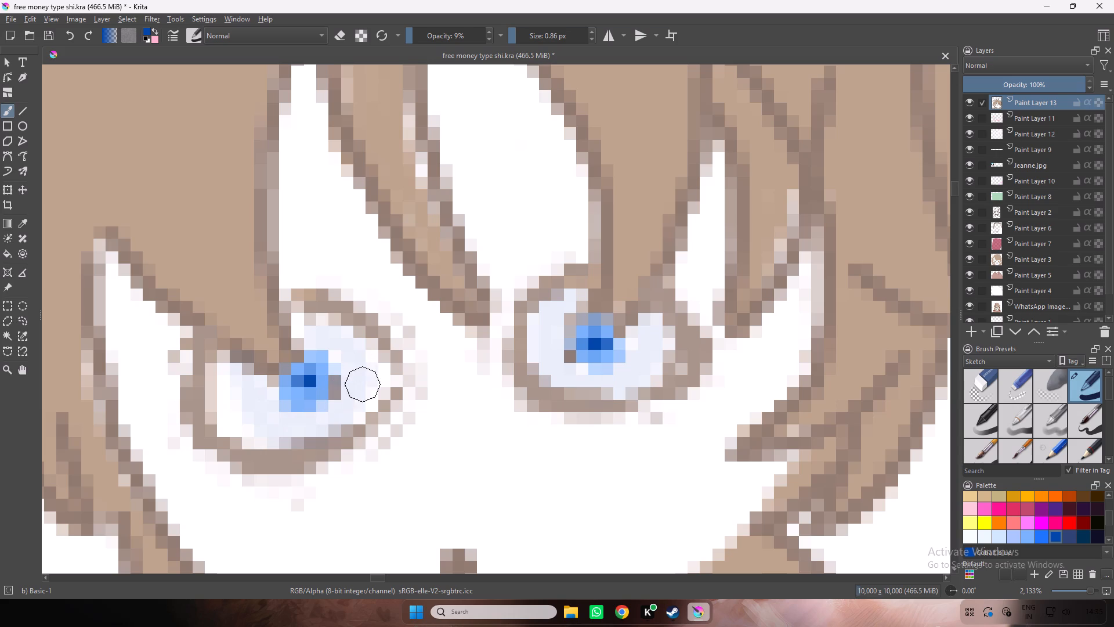
pyautogui.moveTo(363, 385); pyautogui.dragTo(388, 367)
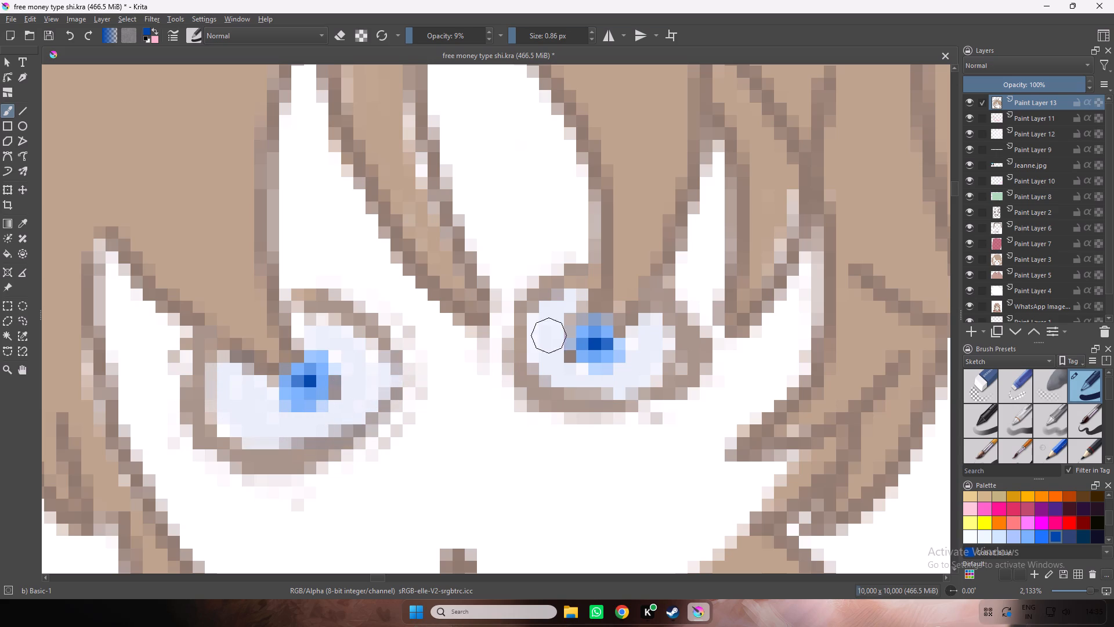
pyautogui.moveTo(570, 315); pyautogui.dragTo(668, 344)
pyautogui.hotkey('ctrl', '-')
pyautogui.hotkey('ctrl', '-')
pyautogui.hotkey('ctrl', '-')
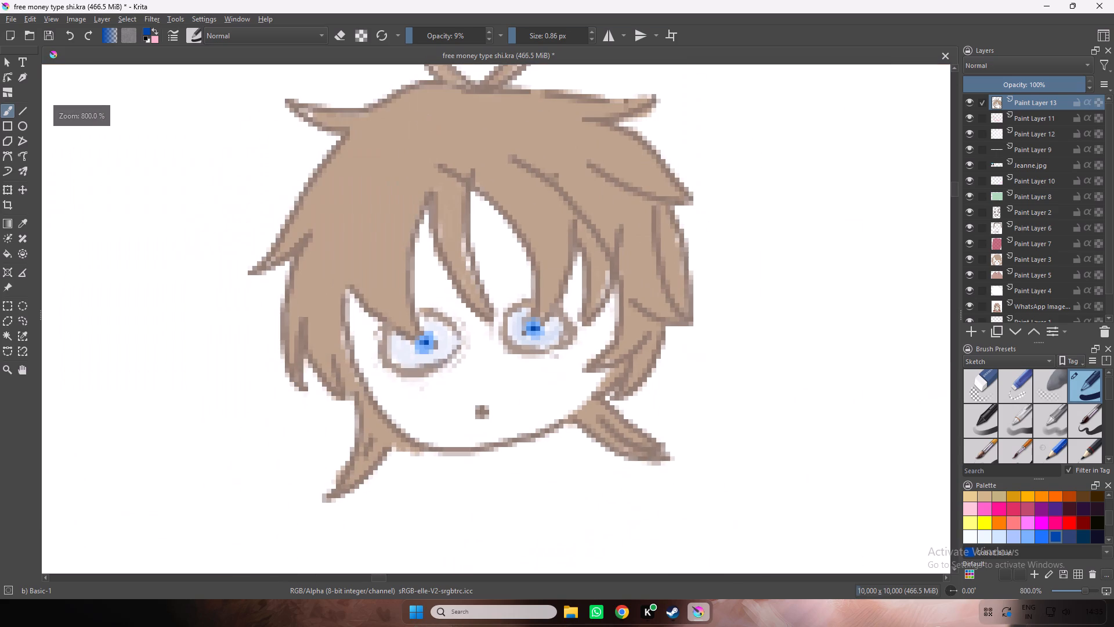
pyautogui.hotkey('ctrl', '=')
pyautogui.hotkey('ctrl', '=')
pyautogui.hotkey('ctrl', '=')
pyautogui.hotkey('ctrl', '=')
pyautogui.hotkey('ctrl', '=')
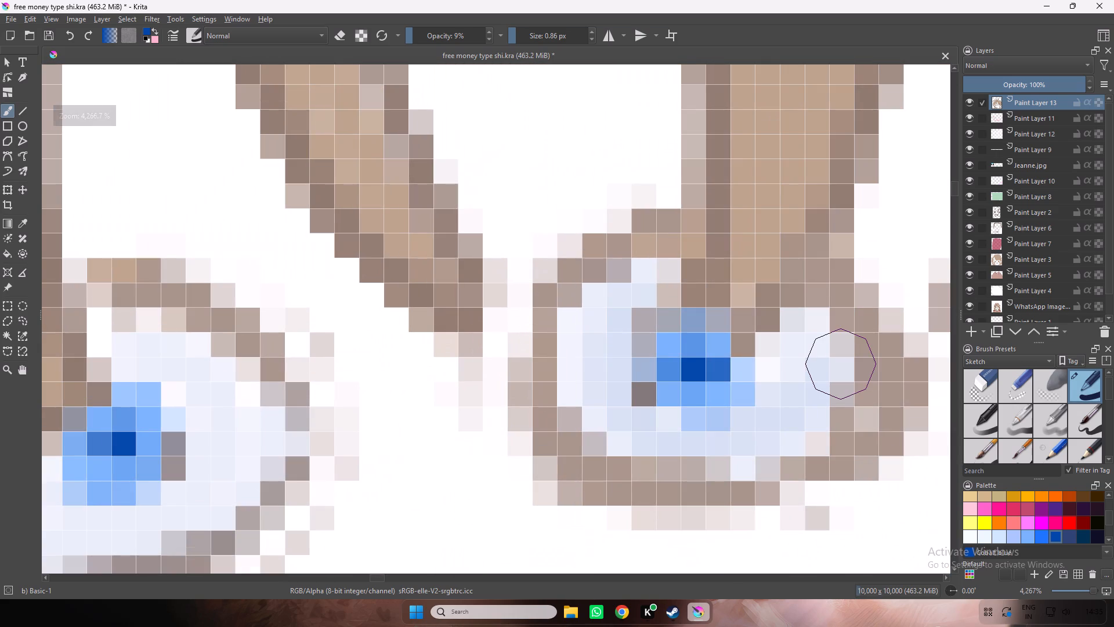
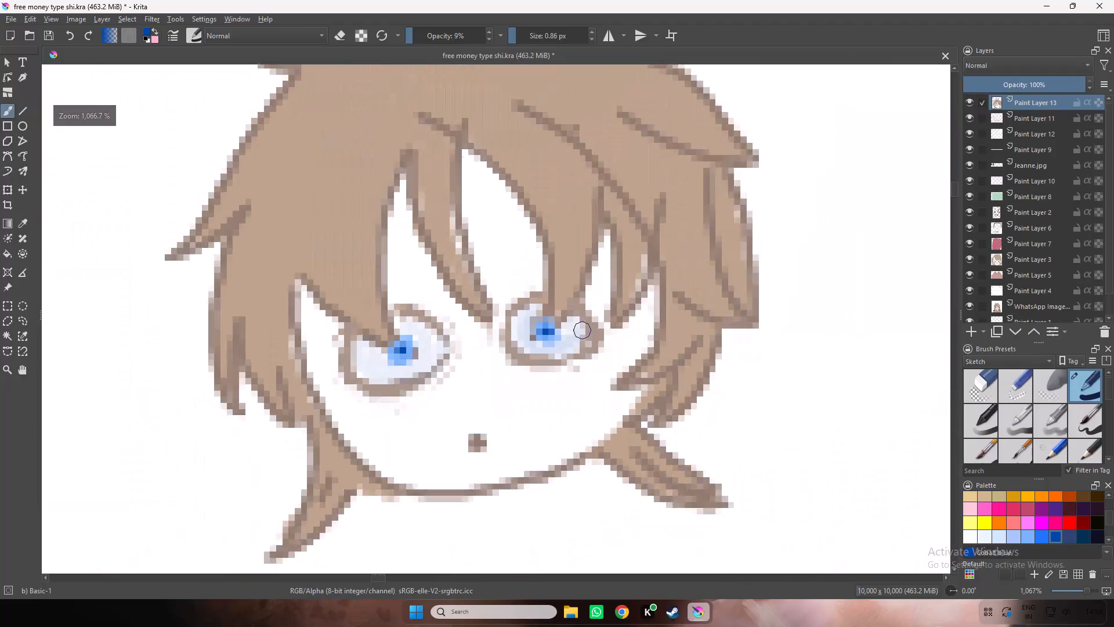
# Shade faint brown shadows around and beneath both eyes, using the fringe outline colour at 9% opacity.
pyautogui.hotkey('ctrl', '=')
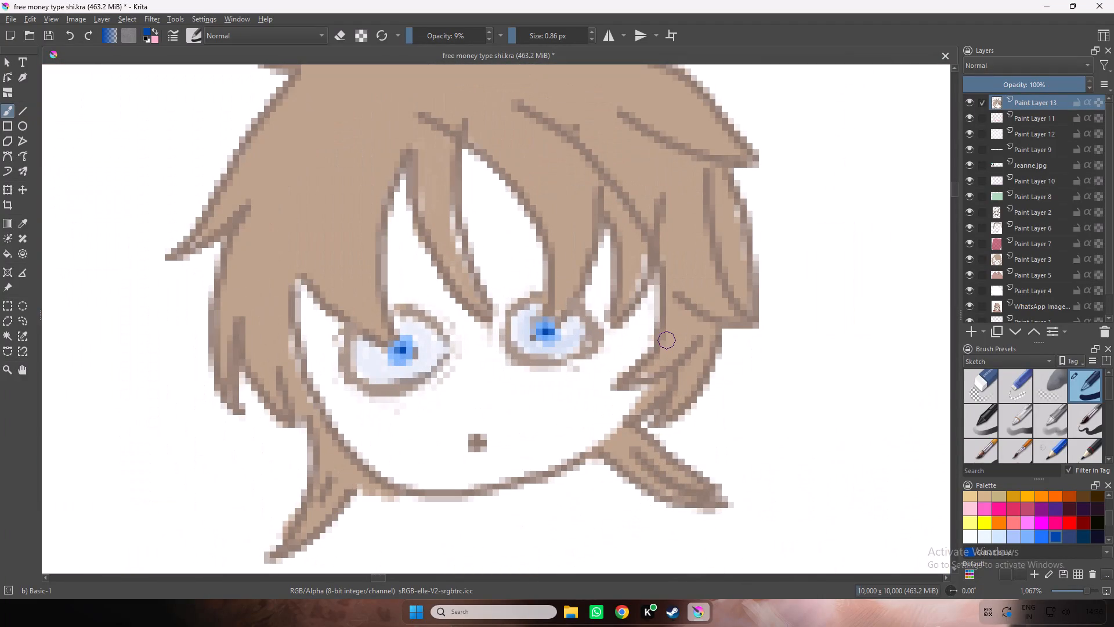
pyautogui.keyDown('ctrl'); pyautogui.click(446, 274); pyautogui.keyUp('ctrl')
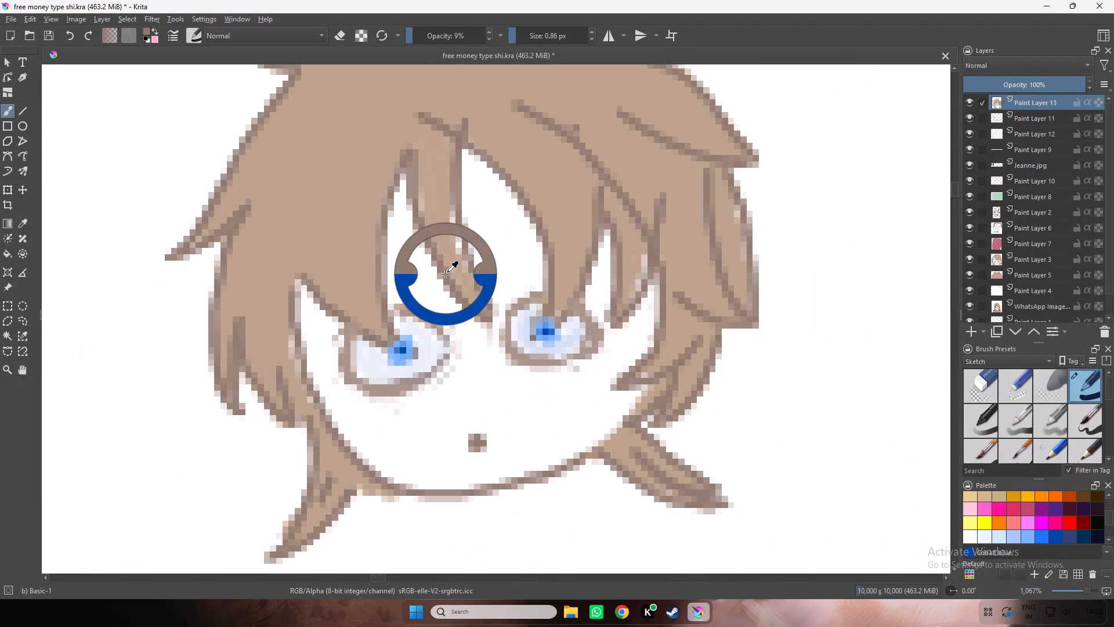
pyautogui.moveTo(453, 323); pyautogui.dragTo(389, 410)
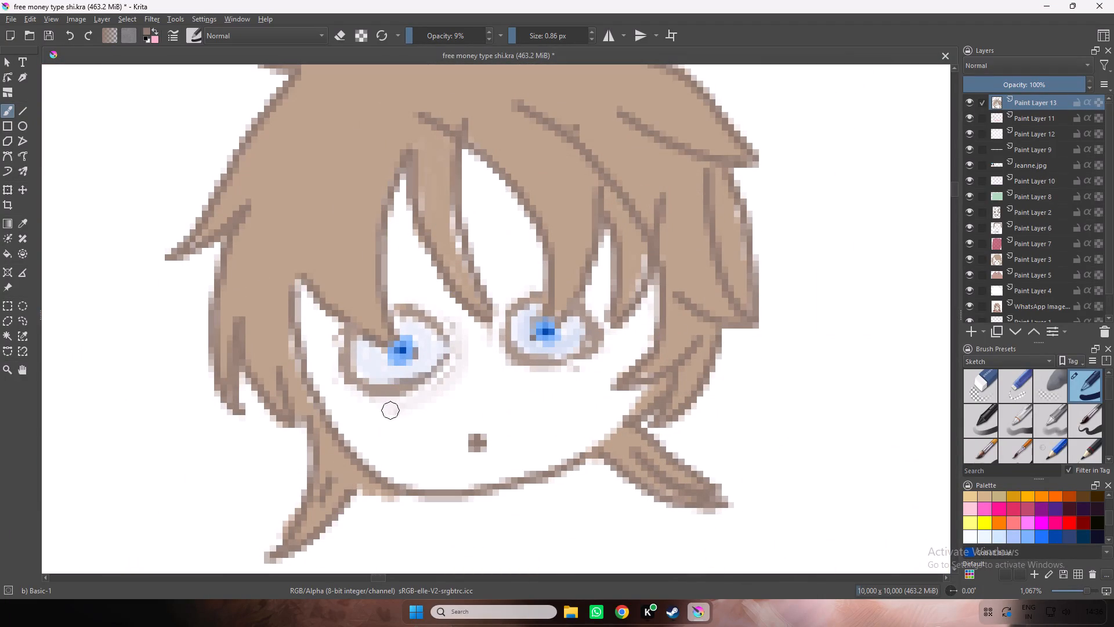
pyautogui.moveTo(389, 410); pyautogui.dragTo(451, 328)
pyautogui.moveTo(498, 315); pyautogui.dragTo(497, 367)
pyautogui.moveTo(497, 367); pyautogui.dragTo(530, 379)
pyautogui.moveTo(510, 377); pyautogui.dragTo(607, 352)
# Draw a thin brown eyebrow above each eye across the fringe, with the brush at 100% opacity and 0.29 px.
pyautogui.keyDown('ctrl'); pyautogui.click(379, 261); pyautogui.keyUp('ctrl')
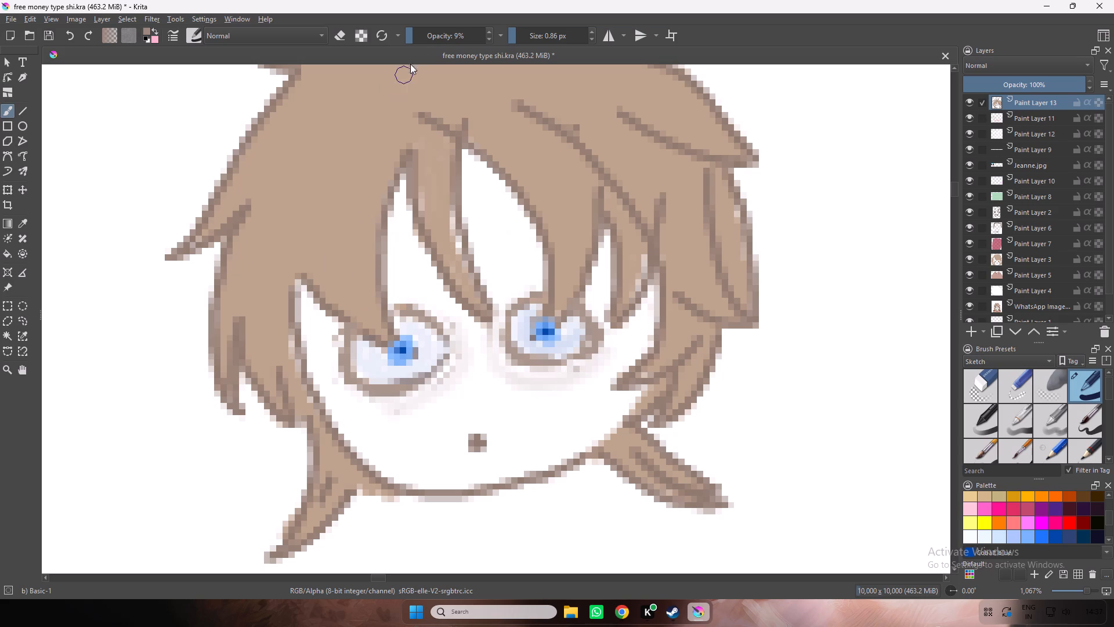
pyautogui.moveTo(413, 39); pyautogui.dragTo(559, 40)
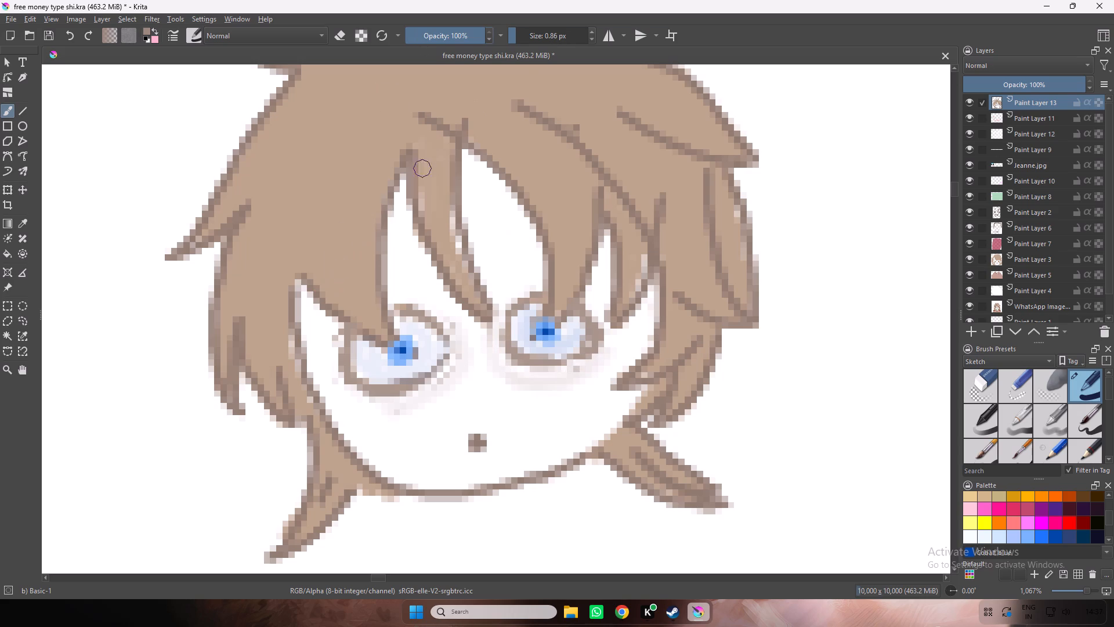
pyautogui.click(514, 37)
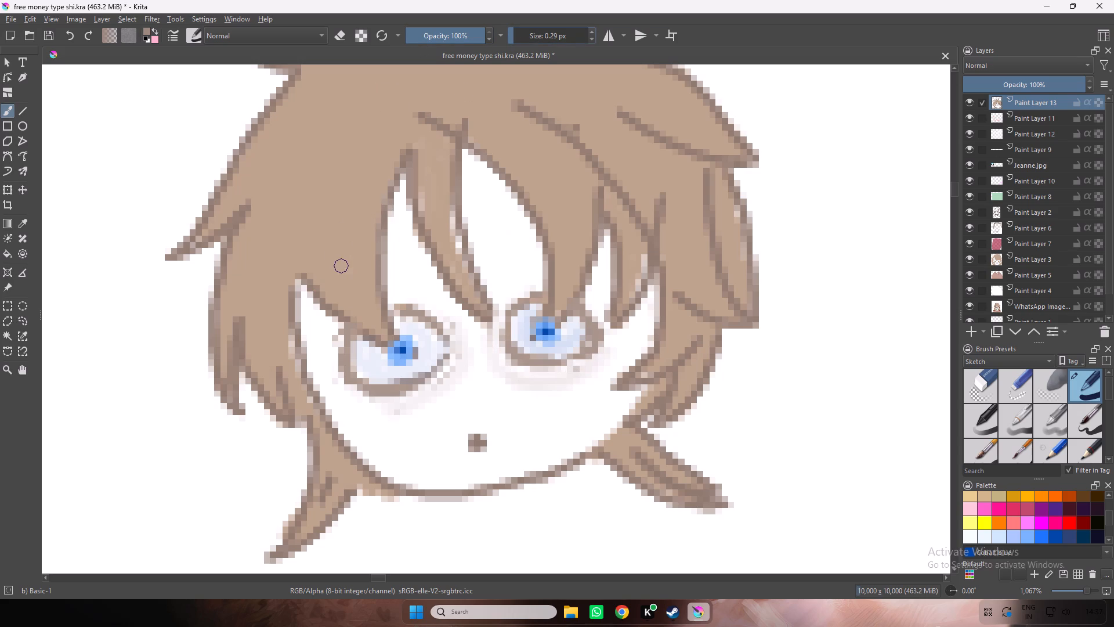
pyautogui.moveTo(308, 265); pyautogui.dragTo(418, 251)
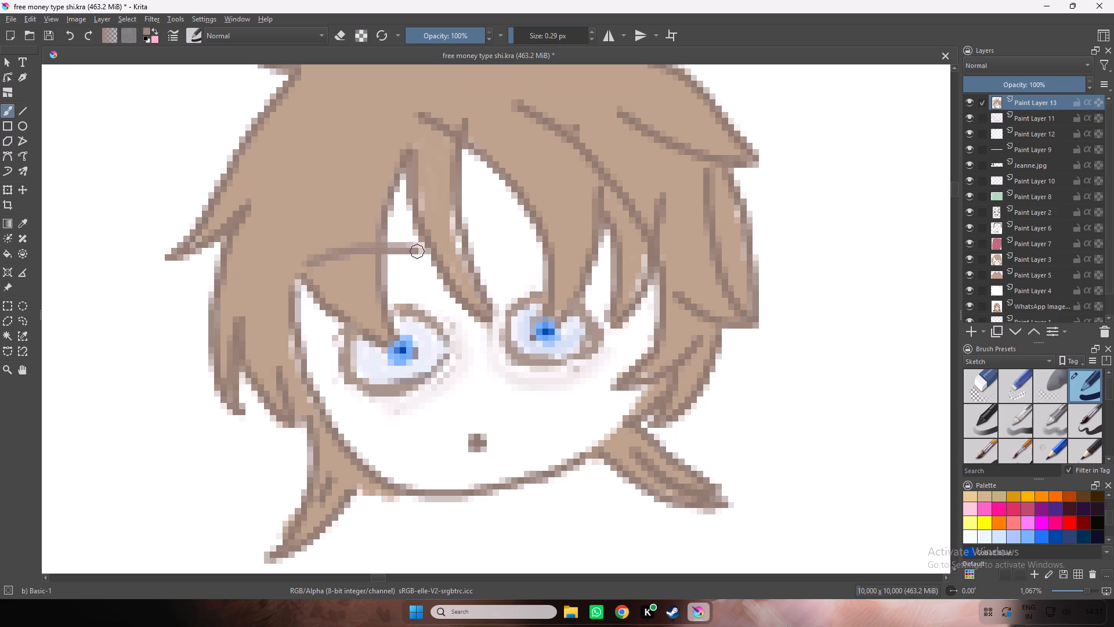
pyautogui.moveTo(418, 251); pyautogui.dragTo(322, 261)
pyautogui.moveTo(516, 226); pyautogui.dragTo(546, 226)
pyautogui.moveTo(546, 226); pyautogui.dragTo(527, 227)
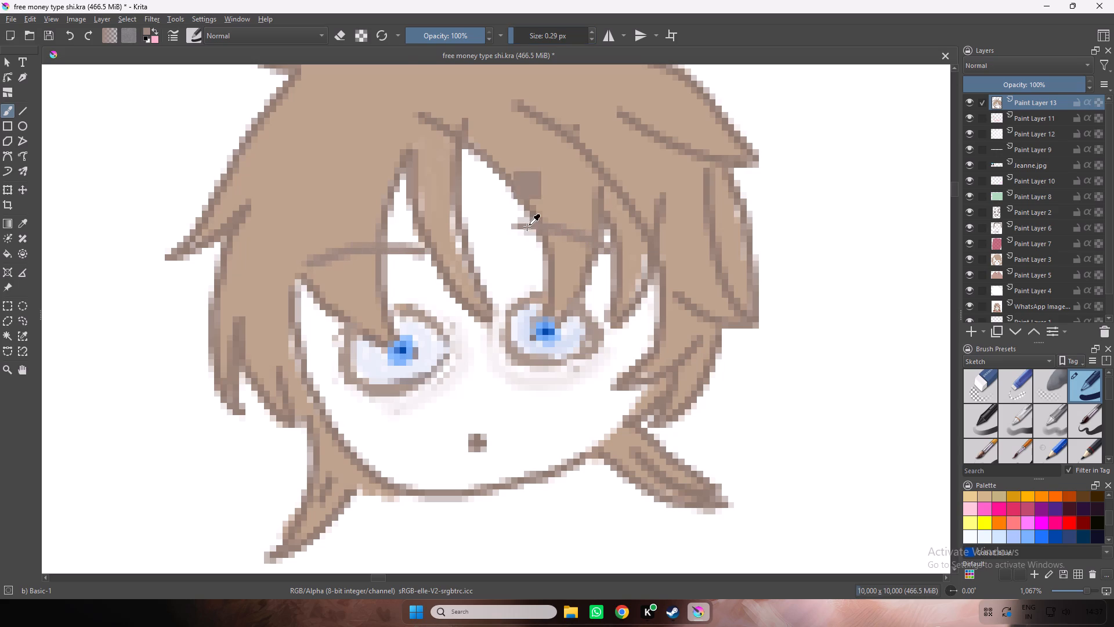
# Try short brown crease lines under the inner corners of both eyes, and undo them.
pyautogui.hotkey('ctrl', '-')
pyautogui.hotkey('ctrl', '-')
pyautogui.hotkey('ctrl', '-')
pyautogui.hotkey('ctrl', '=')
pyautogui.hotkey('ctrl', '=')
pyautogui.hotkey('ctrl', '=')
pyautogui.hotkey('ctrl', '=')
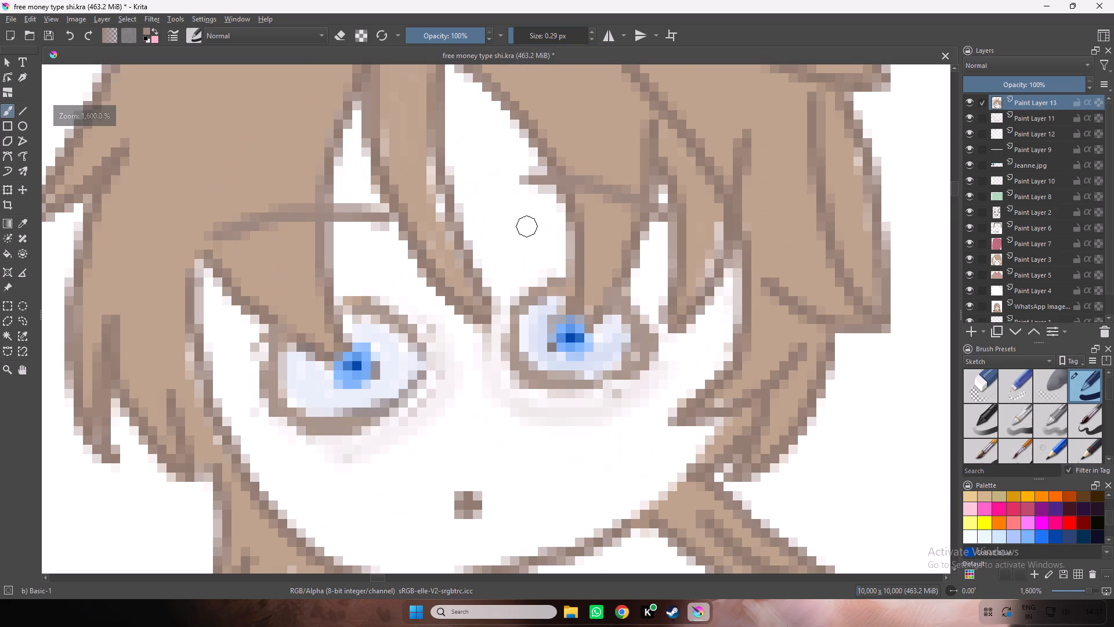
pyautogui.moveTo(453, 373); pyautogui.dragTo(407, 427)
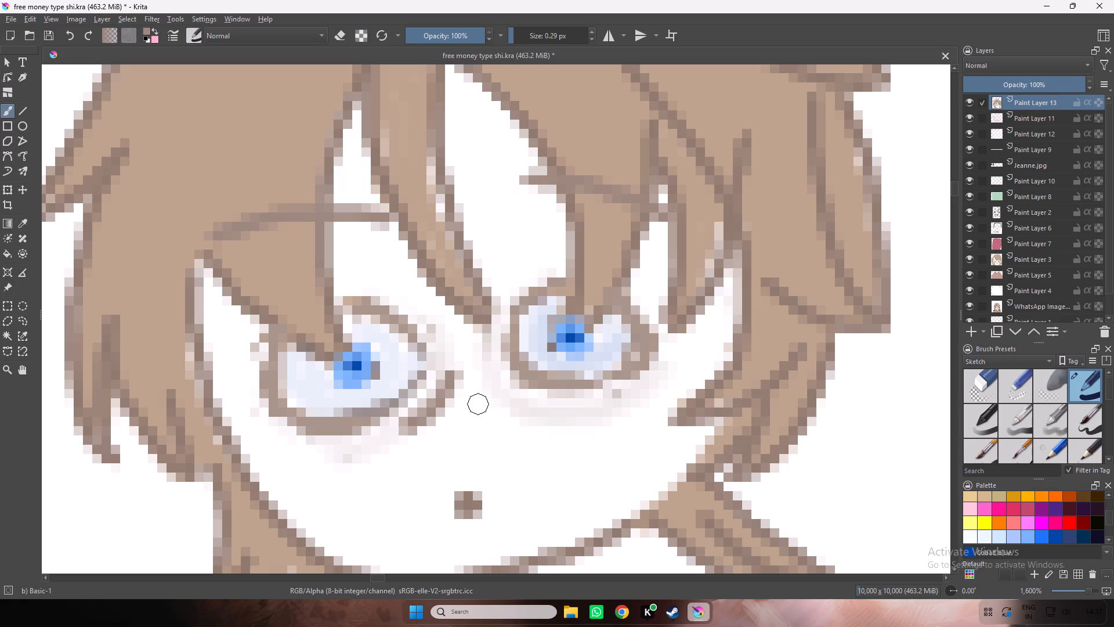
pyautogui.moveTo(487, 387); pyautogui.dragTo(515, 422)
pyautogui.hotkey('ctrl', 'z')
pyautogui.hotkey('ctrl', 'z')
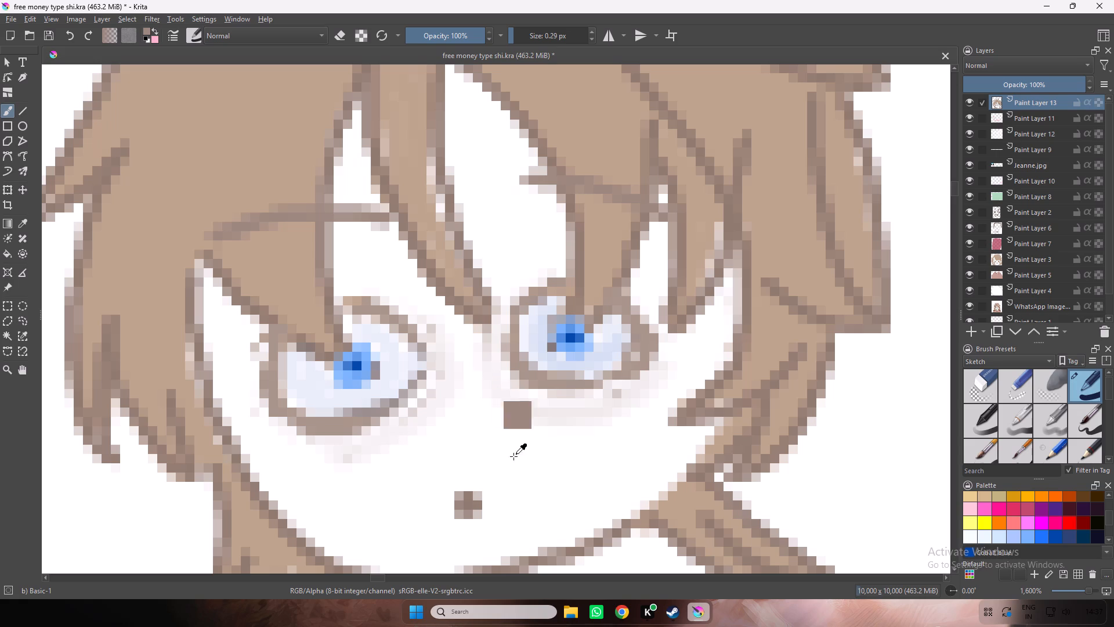
# Thicken the brown outline of the hair tuft below the left side of the jaw, raising the brush size to 0.86 px.
pyautogui.press('space')
pyautogui.press('space')
pyautogui.press('space')
pyautogui.moveTo(487, 439); pyautogui.dragTo(708, 273)
pyautogui.moveTo(515, 415); pyautogui.dragTo(390, 509)
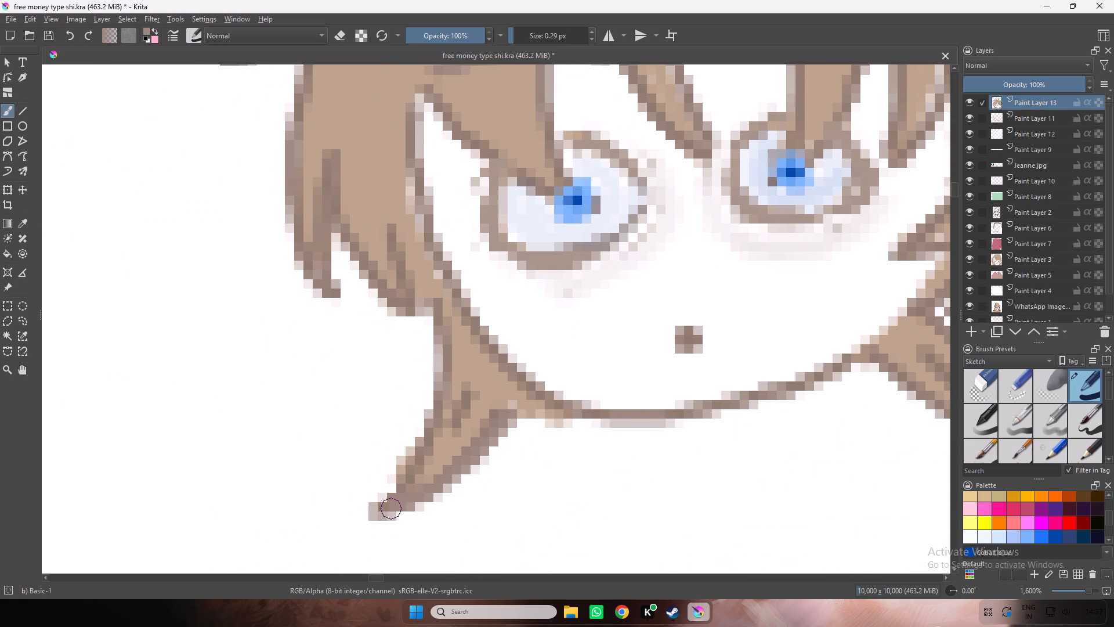
pyautogui.moveTo(390, 509); pyautogui.dragTo(399, 461)
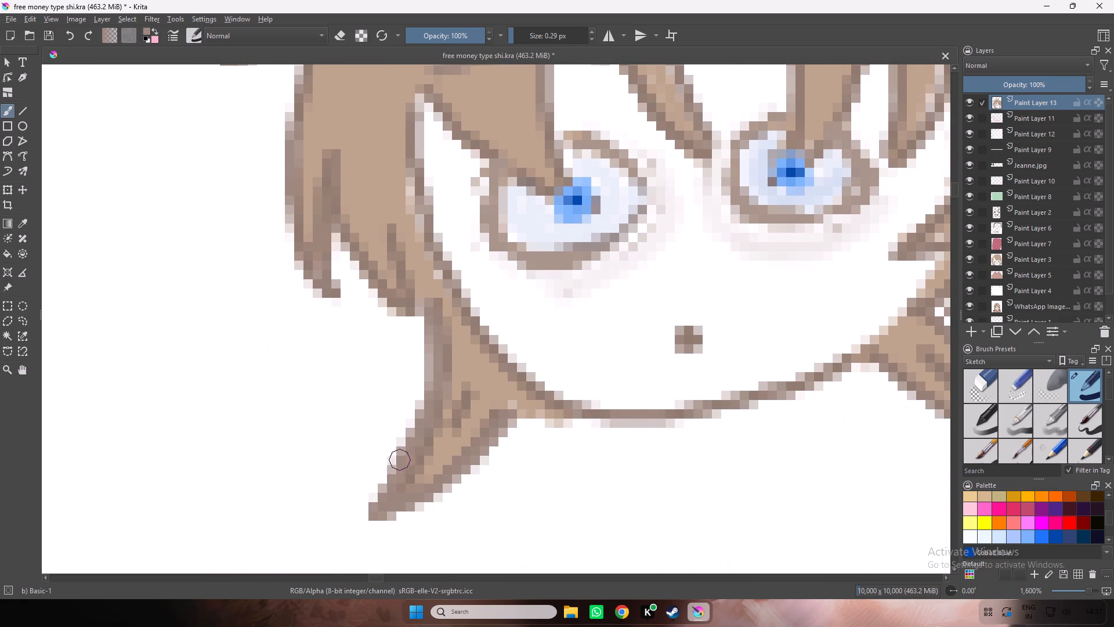
pyautogui.moveTo(399, 461); pyautogui.dragTo(395, 466)
pyautogui.click(513, 29)
pyautogui.moveTo(434, 329); pyautogui.dragTo(482, 447)
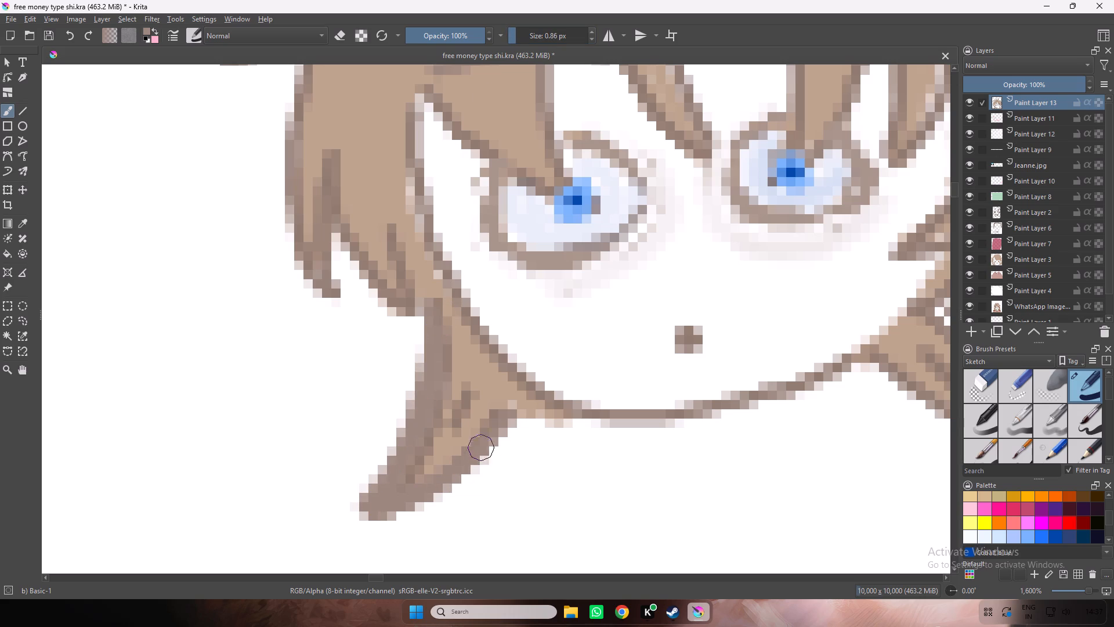
pyautogui.moveTo(482, 447); pyautogui.dragTo(503, 423)
# Thicken the brown outlines and strand lines of the hanging locks beside the left cheek.
pyautogui.moveTo(445, 330); pyautogui.dragTo(390, 291)
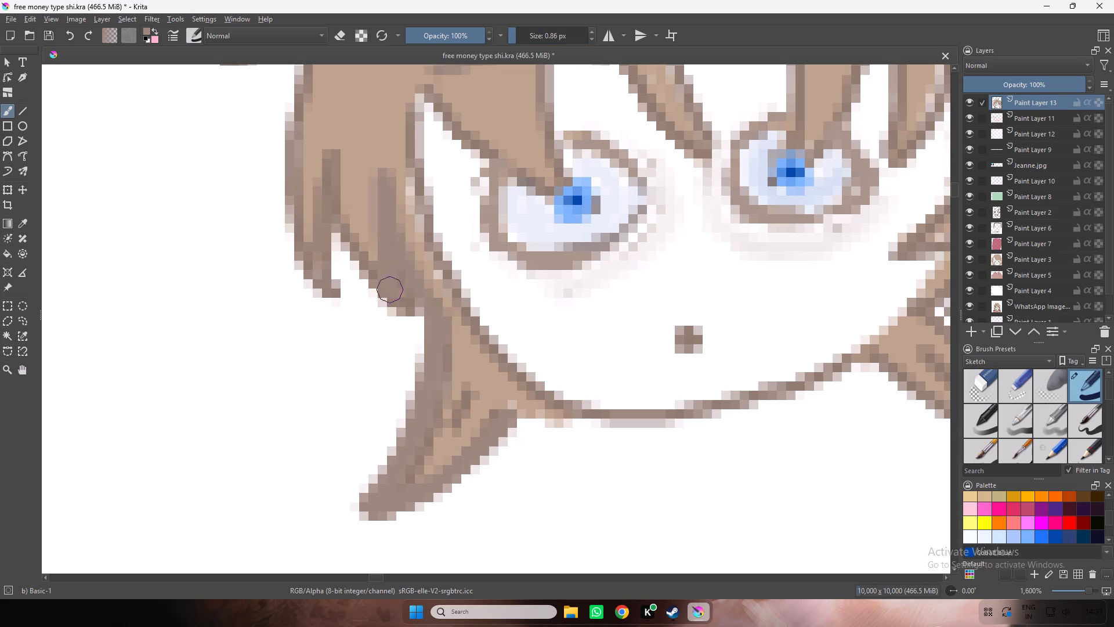
pyautogui.moveTo(390, 291); pyautogui.dragTo(327, 291)
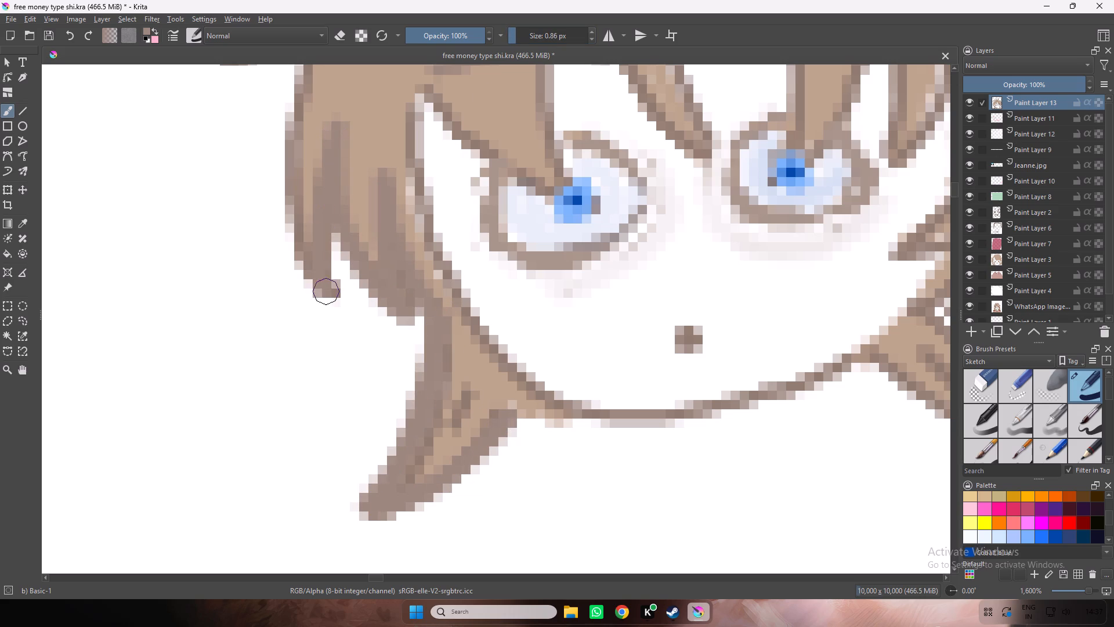
pyautogui.moveTo(327, 291); pyautogui.dragTo(284, 156)
# Thicken the outer hair outline on the left side of the head, extending the long side spike to a sharper tip.
pyautogui.press('space')
pyautogui.press('space')
pyautogui.press('space')
pyautogui.press('space')
pyautogui.press('space')
pyautogui.press('space')
pyautogui.press('space')
pyautogui.press('space')
pyautogui.press('space')
pyautogui.press('space')
pyautogui.press('space')
pyautogui.press('space')
pyautogui.press('space')
pyautogui.press('space')
pyautogui.press('space')
pyautogui.moveTo(382, 140); pyautogui.dragTo(341, 455)
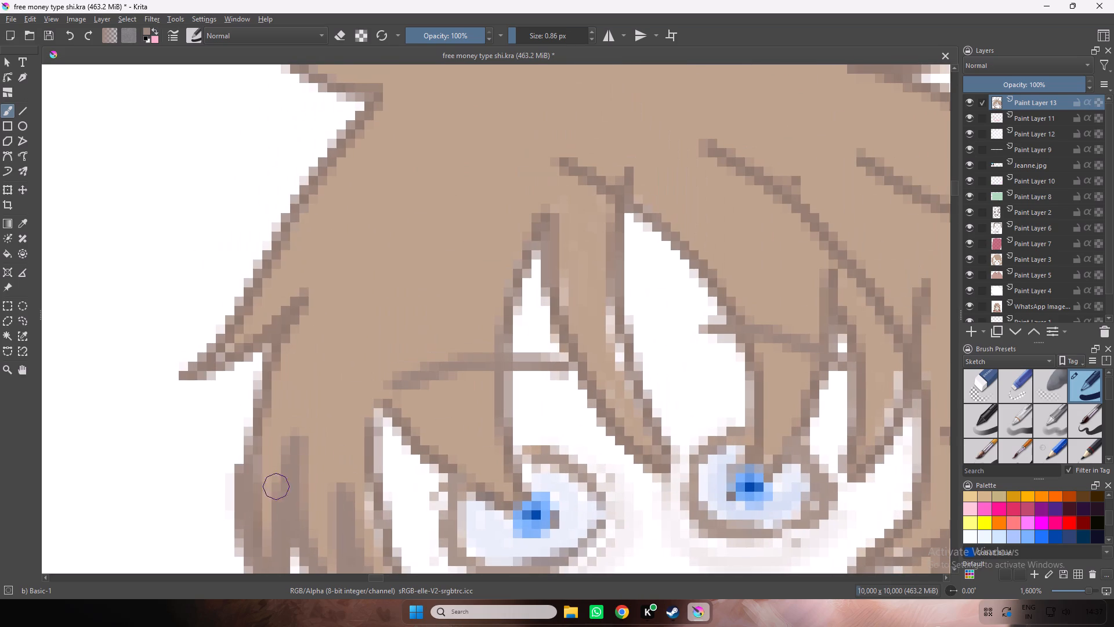
pyautogui.moveTo(247, 480); pyautogui.dragTo(245, 338)
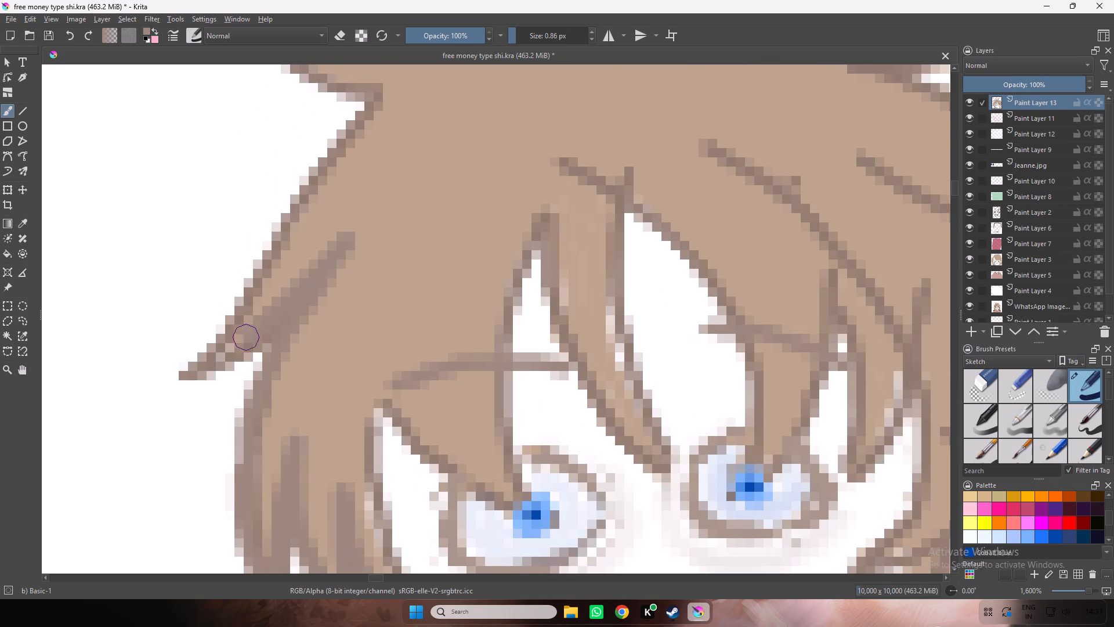
pyautogui.moveTo(245, 338); pyautogui.dragTo(337, 149)
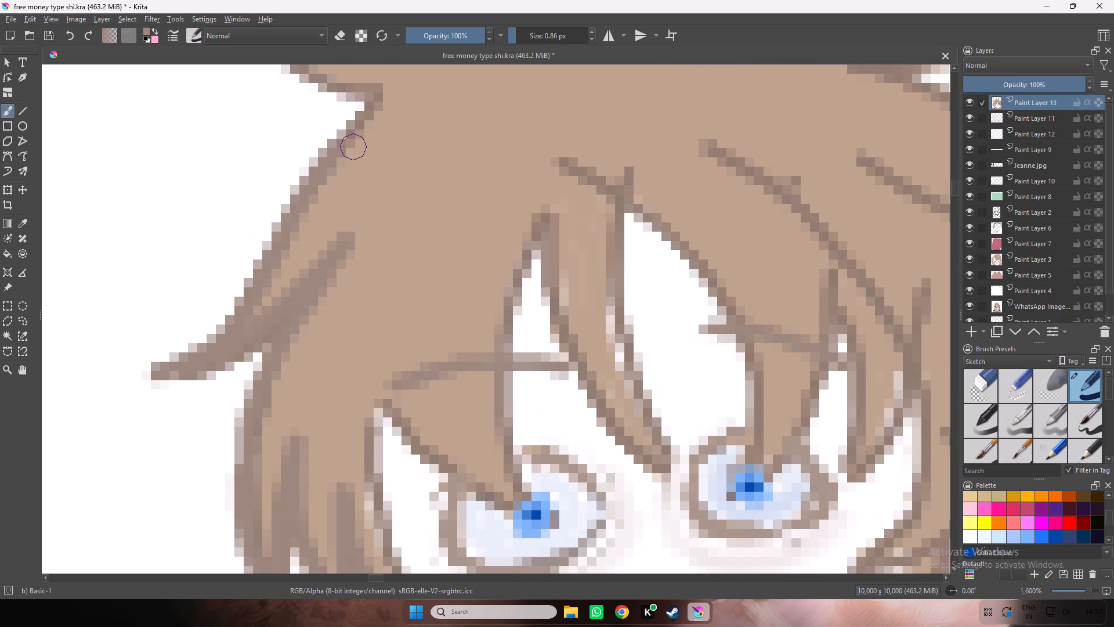
# Thicken the outline of the upper-left hair spike and the crown line, extending the spike's tip outward.
pyautogui.press('space')
pyautogui.press('space')
pyautogui.press('space')
pyautogui.moveTo(435, 128); pyautogui.dragTo(429, 295)
pyautogui.moveTo(299, 350); pyautogui.dragTo(355, 254)
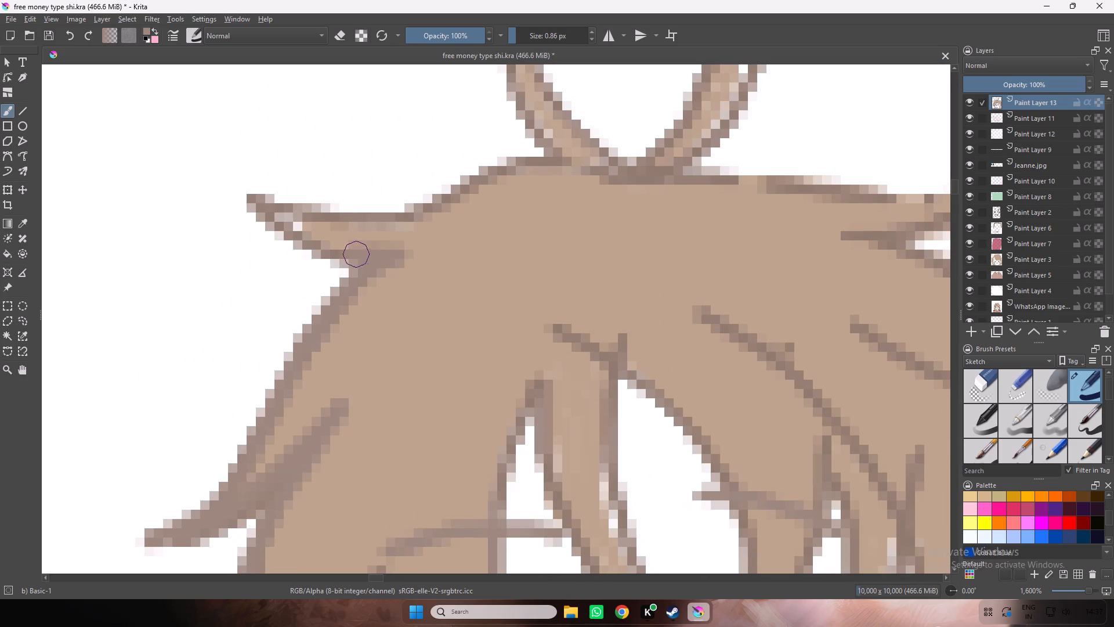
pyautogui.moveTo(355, 254); pyautogui.dragTo(501, 172)
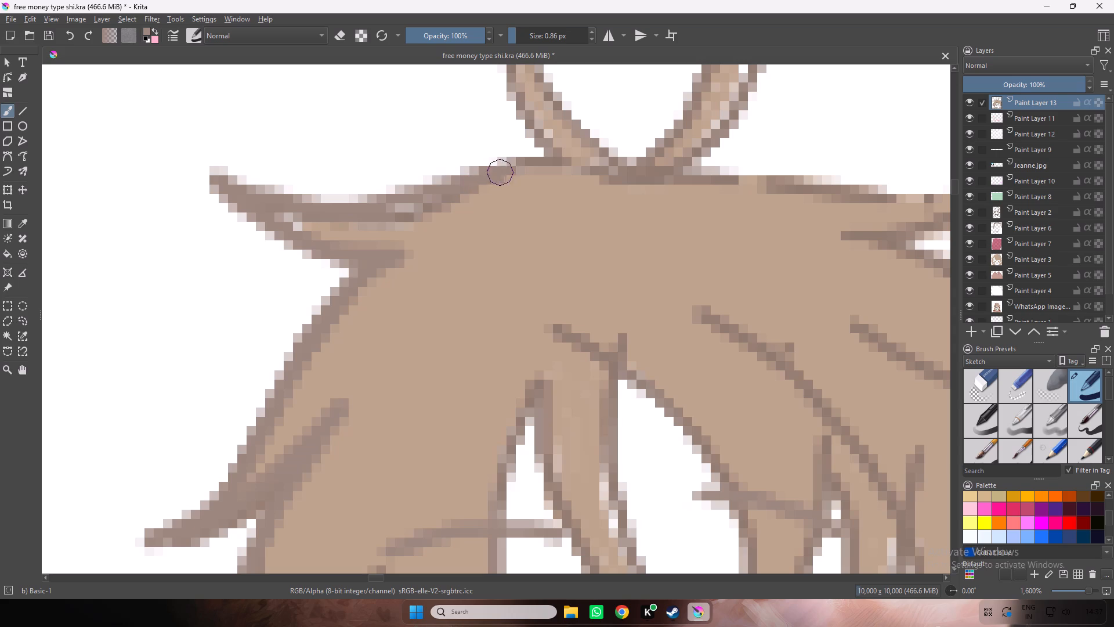
pyautogui.moveTo(501, 172); pyautogui.dragTo(831, 186)
# Thicken the outlines of the upper-right hair spike and the large lock below it, extending the spike's tip upward.
pyautogui.press('space')
pyautogui.press('space')
pyautogui.press('space')
pyautogui.press('space')
pyautogui.moveTo(846, 212); pyautogui.dragTo(457, 251)
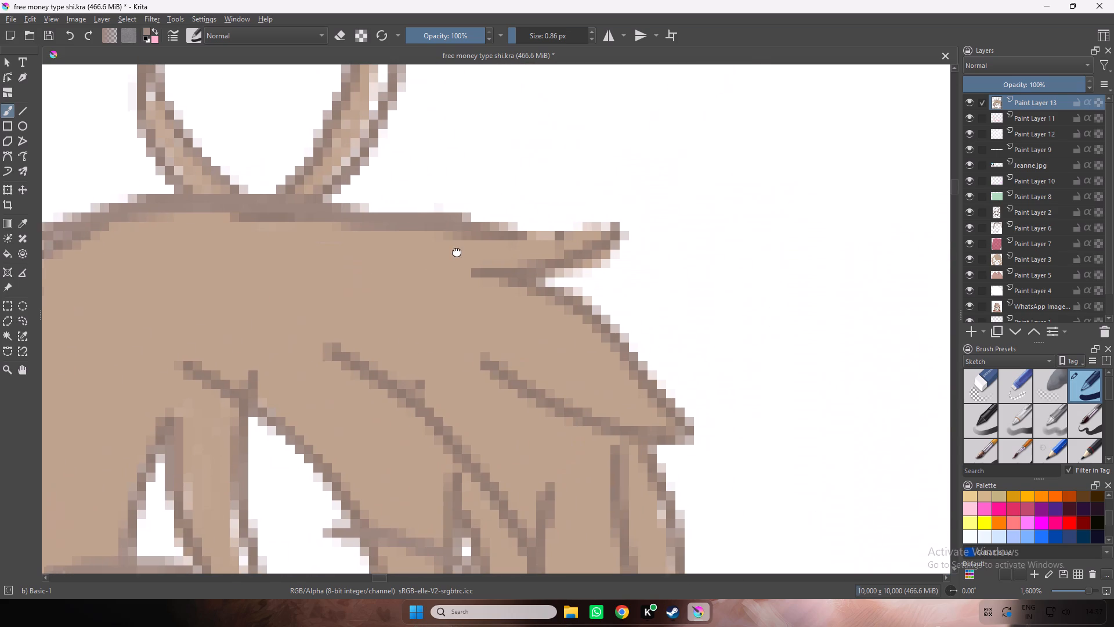
pyautogui.moveTo(457, 251); pyautogui.dragTo(456, 251)
pyautogui.moveTo(445, 231); pyautogui.dragTo(501, 278)
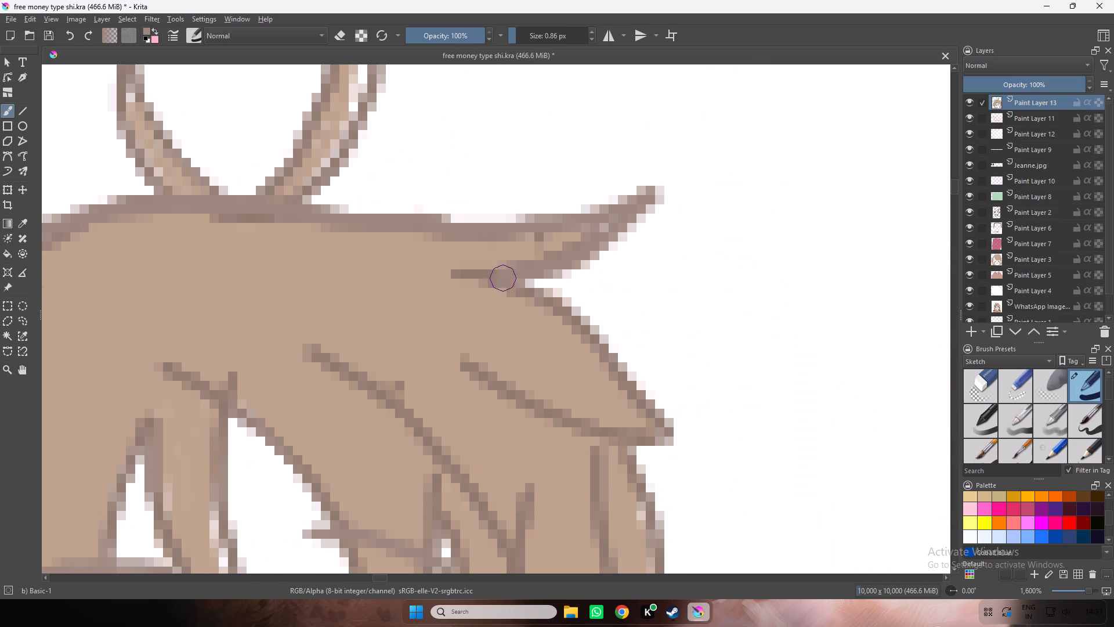
pyautogui.moveTo(501, 278); pyautogui.dragTo(677, 442)
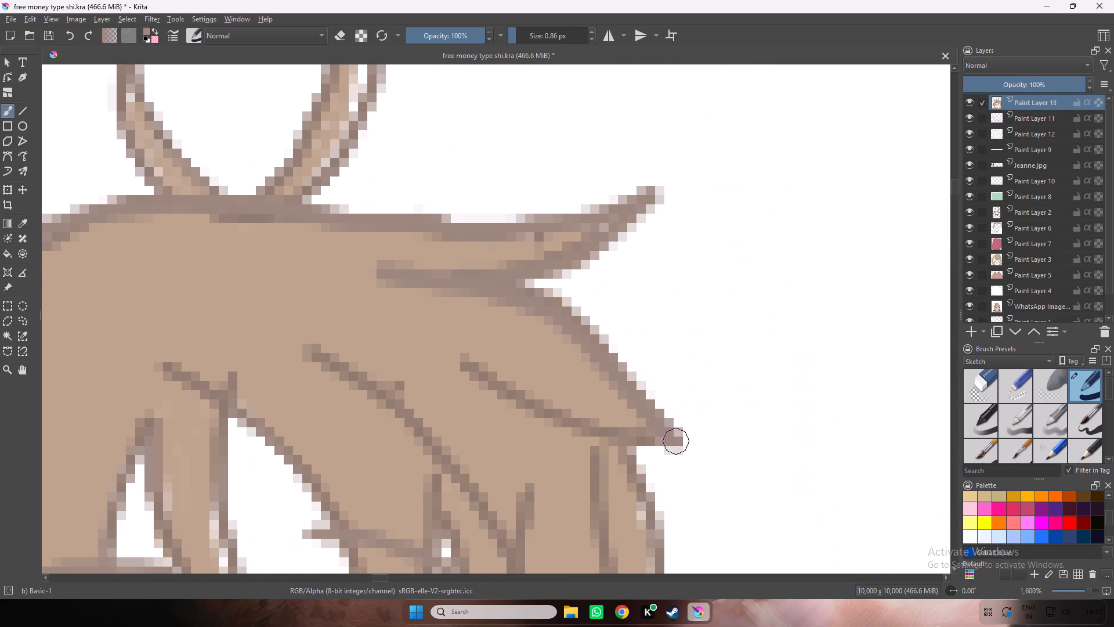
pyautogui.moveTo(677, 442); pyautogui.dragTo(498, 373)
# Thicken the strand lines and outer edge of the hair on the right side, adding a pointed tip at its lower end.
pyautogui.press('space')
pyautogui.moveTo(591, 392); pyautogui.dragTo(520, 183)
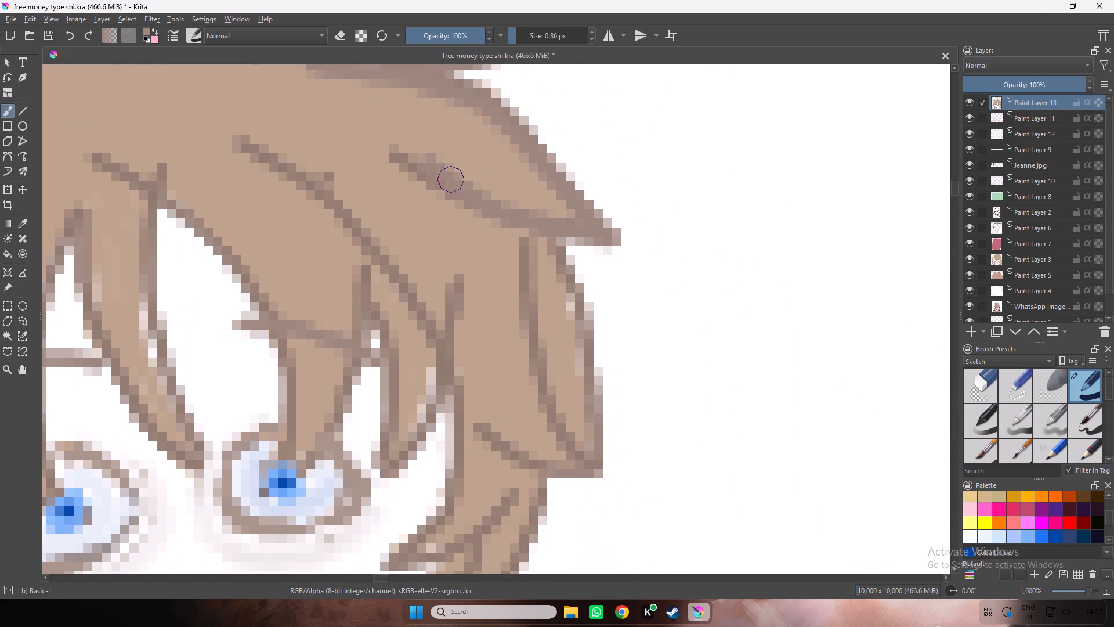
pyautogui.moveTo(417, 171); pyautogui.dragTo(617, 508)
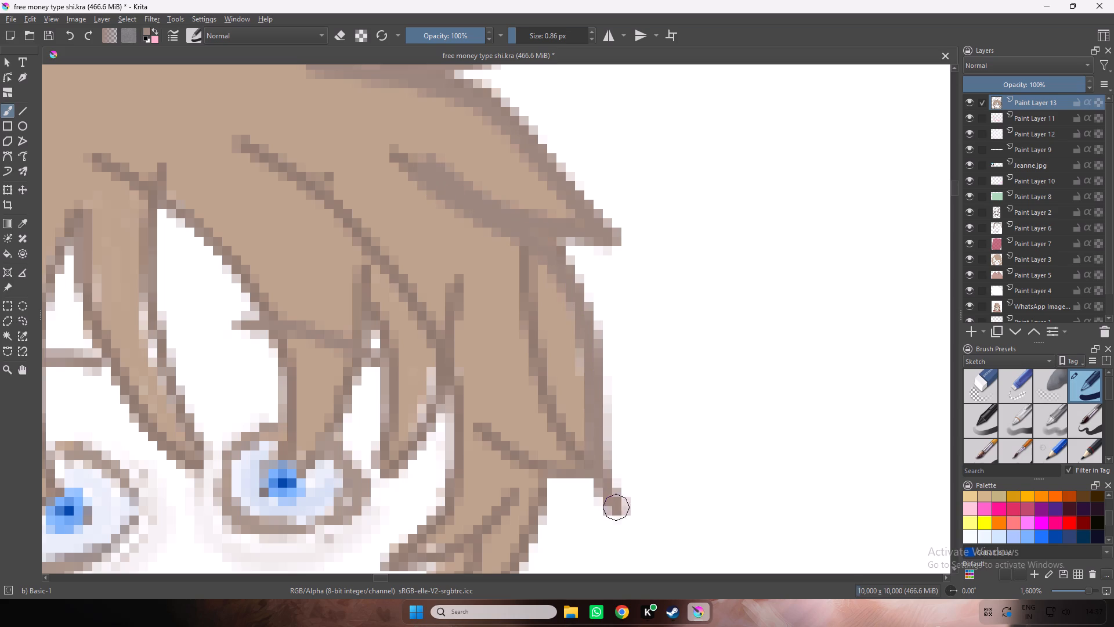
pyautogui.moveTo(617, 508); pyautogui.dragTo(547, 390)
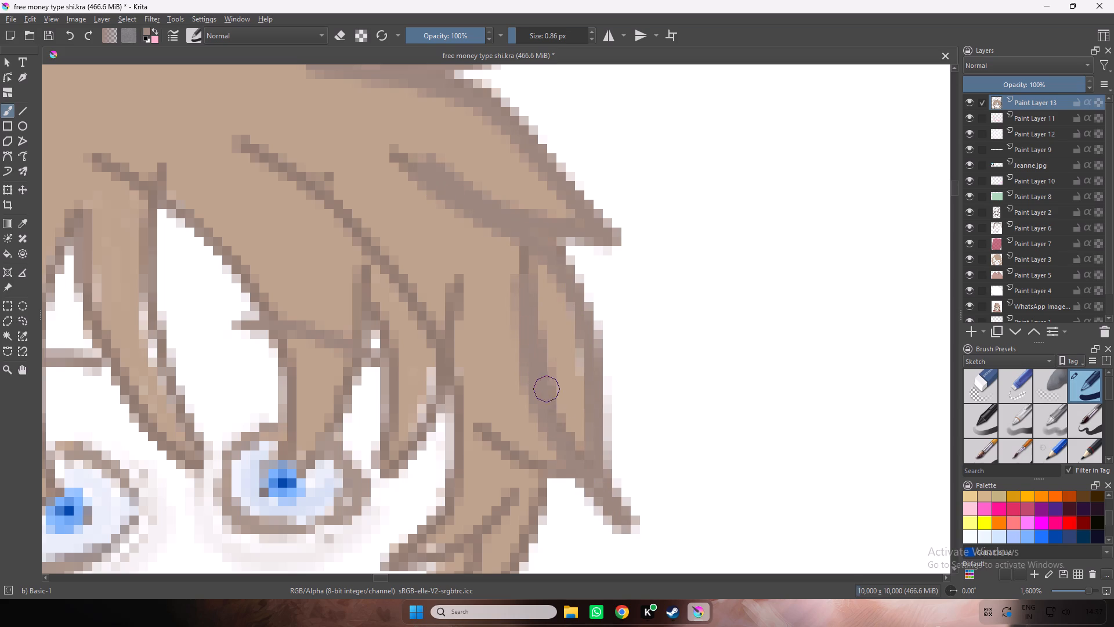
pyautogui.moveTo(547, 390); pyautogui.dragTo(568, 478)
# Thicken the outlines of the lower right hair, jaw edge and short strand line, extending the cheek lock's tip further over the face.
pyautogui.press('space')
pyautogui.moveTo(599, 455); pyautogui.dragTo(621, 295)
pyautogui.moveTo(598, 286); pyautogui.dragTo(565, 338)
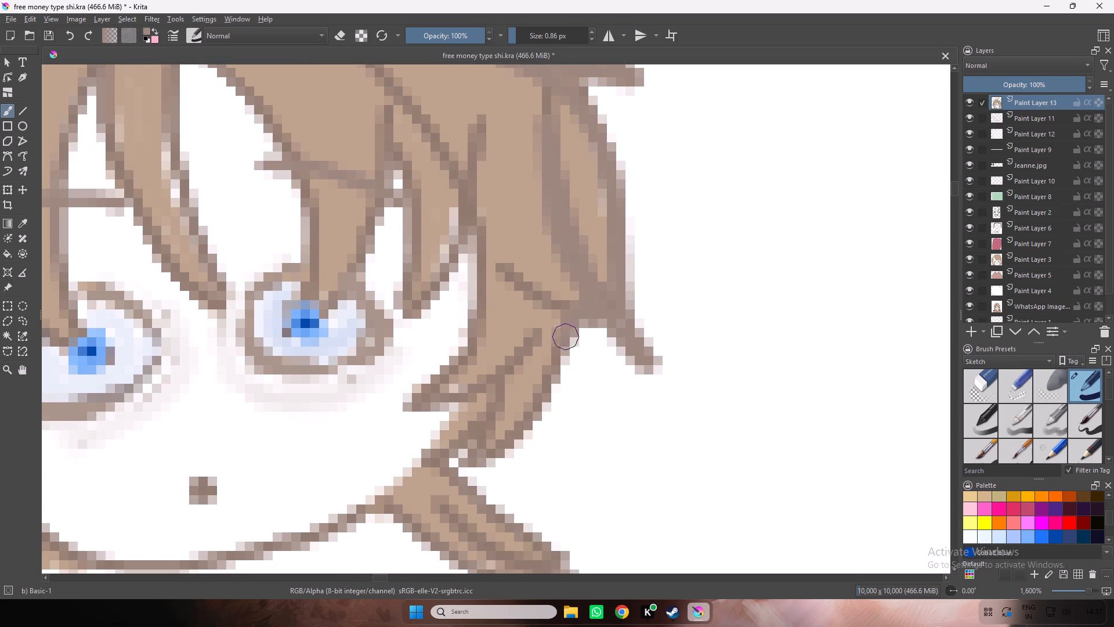
pyautogui.moveTo(565, 338); pyautogui.dragTo(502, 384)
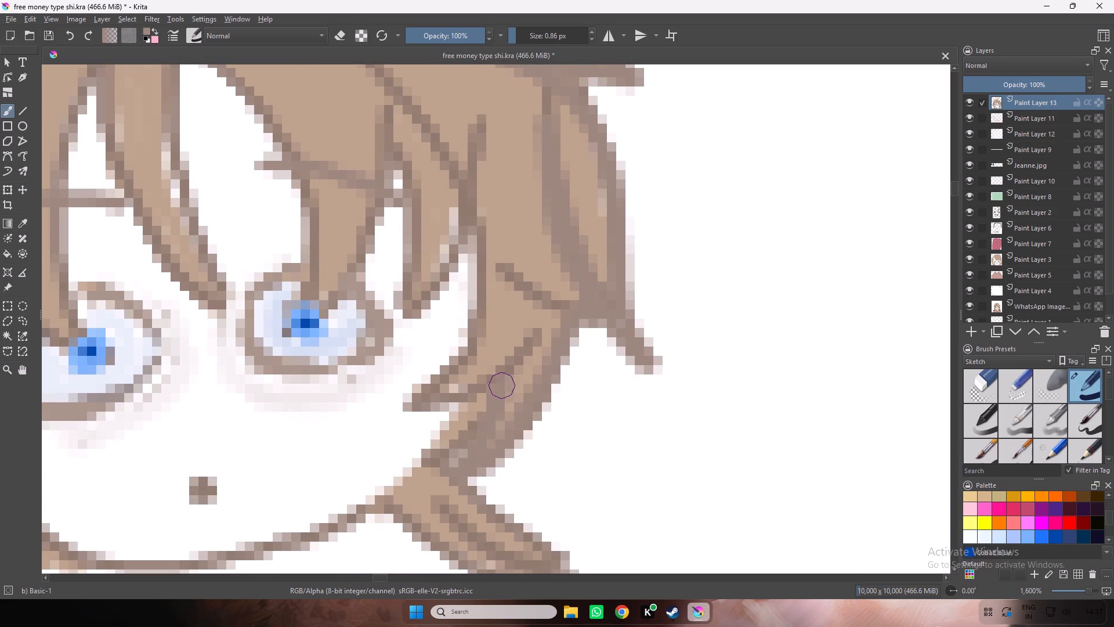
pyautogui.moveTo(502, 384); pyautogui.dragTo(331, 517)
pyautogui.moveTo(489, 215); pyautogui.dragTo(475, 294)
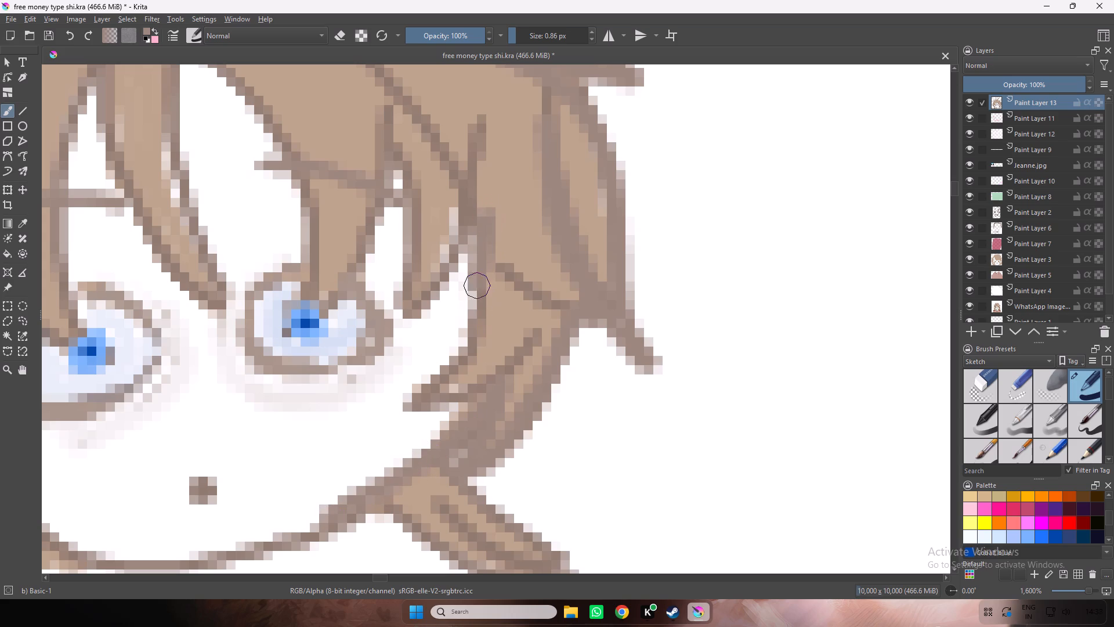
pyautogui.moveTo(475, 294); pyautogui.dragTo(543, 327)
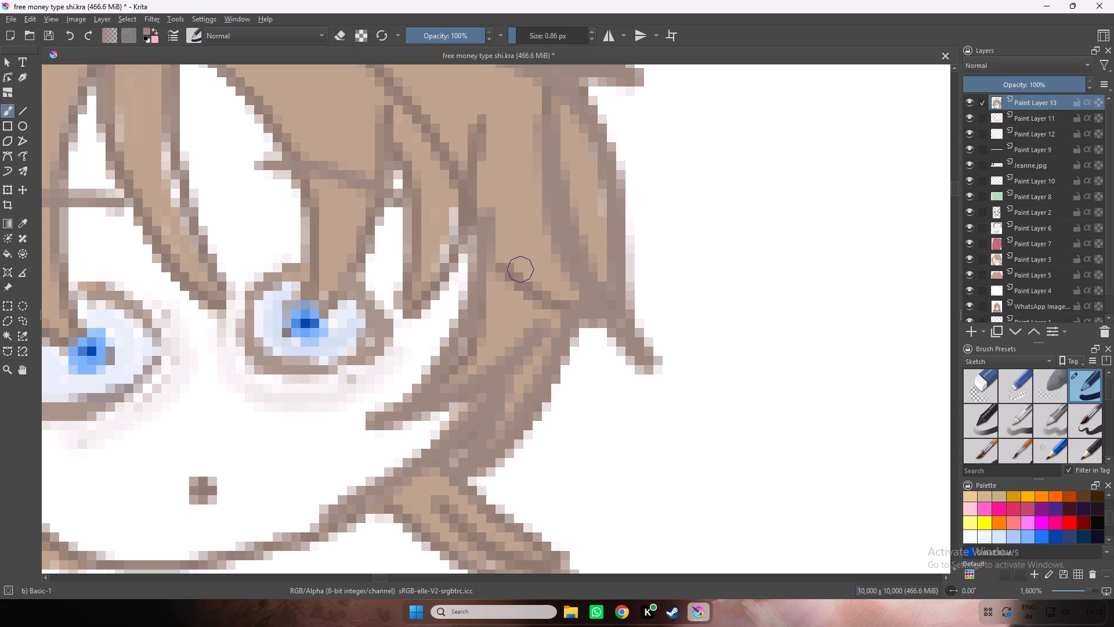
pyautogui.moveTo(518, 266); pyautogui.dragTo(584, 302)
# Thicken the strand outlines of the right bangs around the right eye and the arched fringe line above the forehead.
pyautogui.press('space')
pyautogui.press('space')
pyautogui.press('space')
pyautogui.press('space')
pyautogui.press('space')
pyautogui.press('space')
pyautogui.press('space')
pyautogui.moveTo(520, 247); pyautogui.dragTo(647, 351)
pyautogui.moveTo(602, 235); pyautogui.dragTo(555, 363)
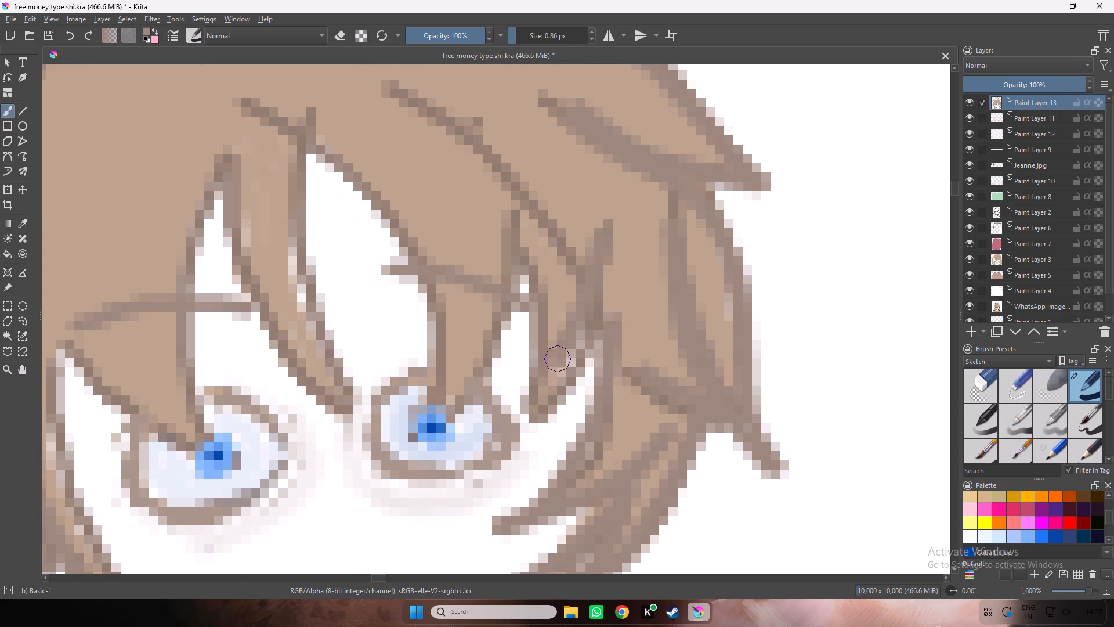
pyautogui.moveTo(555, 363); pyautogui.dragTo(498, 333)
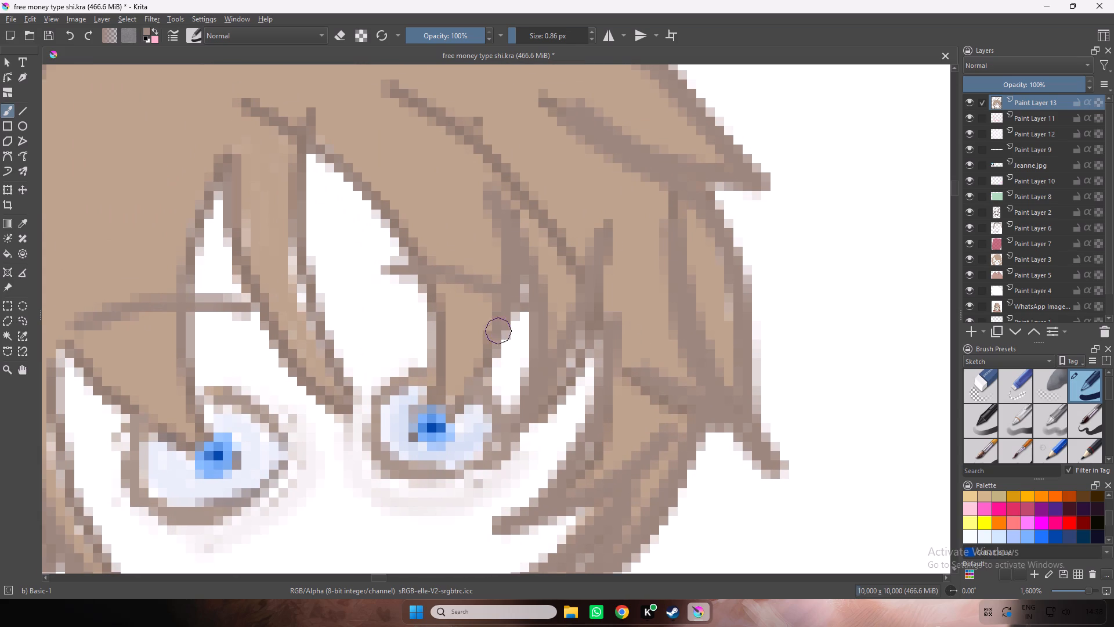
pyautogui.moveTo(498, 333); pyautogui.dragTo(353, 181)
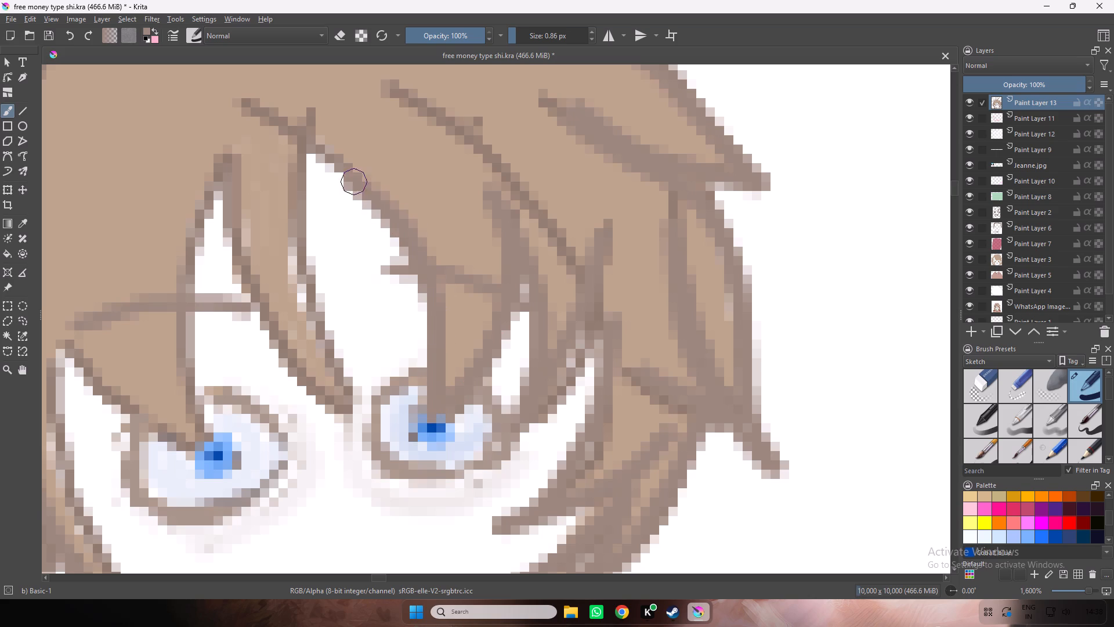
pyautogui.moveTo(353, 181); pyautogui.dragTo(197, 88)
# Thicken the outlines of the left and middle bangs, extending the left bang's edge upward past the fringe line.
pyautogui.press('space')
pyautogui.press('space')
pyautogui.press('space')
pyautogui.press('space')
pyautogui.press('space')
pyautogui.press('space')
pyautogui.press('space')
pyautogui.press('space')
pyautogui.press('space')
pyautogui.press('space')
pyautogui.moveTo(391, 124); pyautogui.dragTo(681, 198)
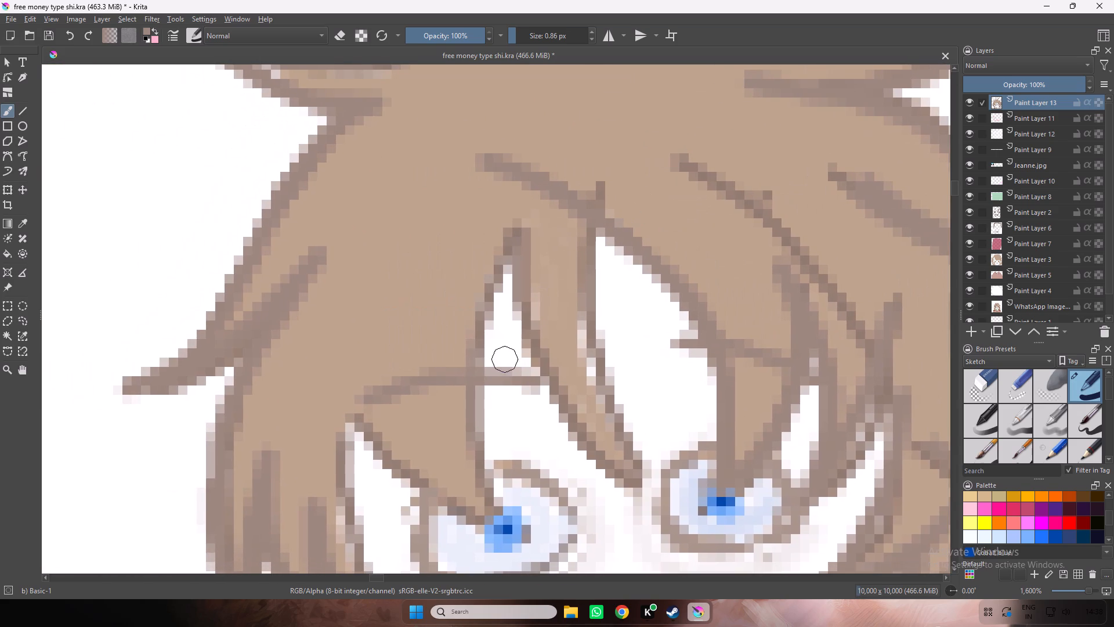
pyautogui.moveTo(481, 365); pyautogui.dragTo(542, 178)
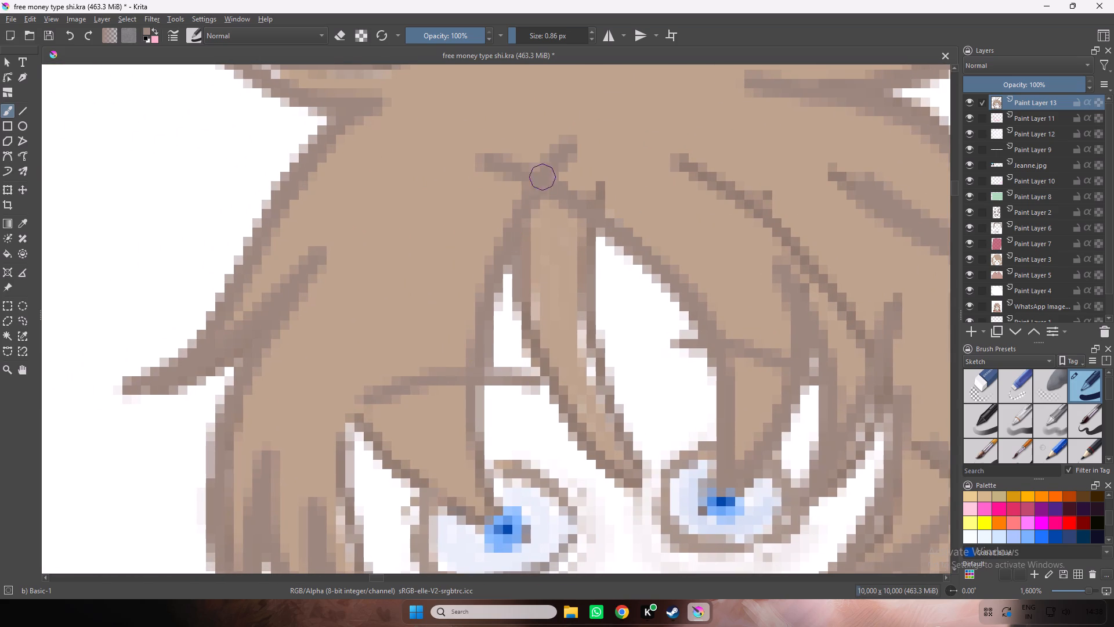
pyautogui.moveTo(542, 178); pyautogui.dragTo(407, 462)
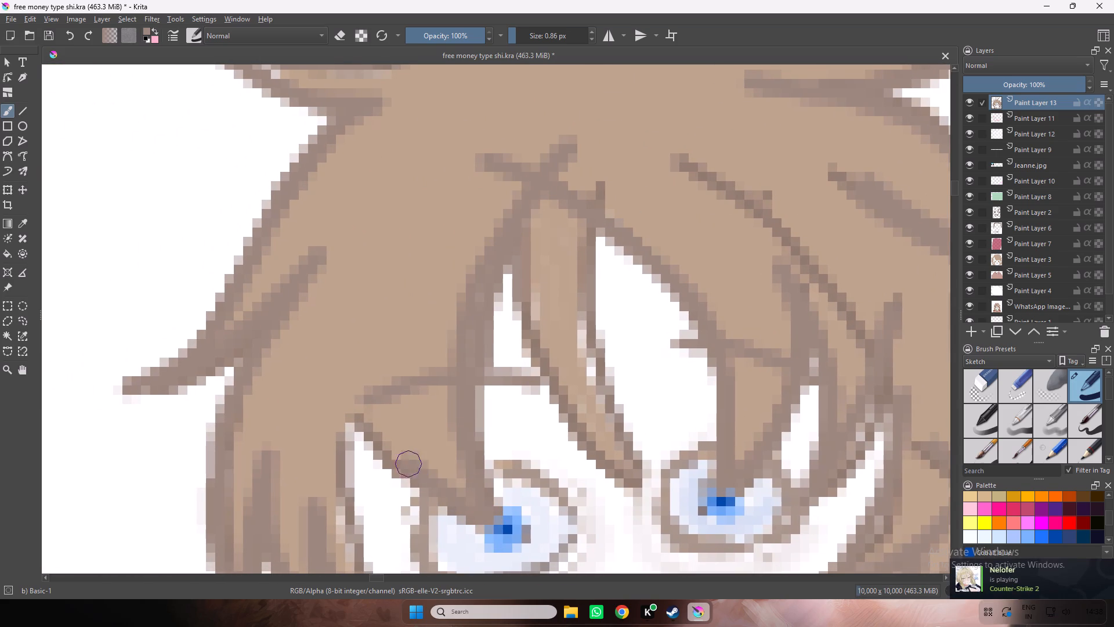
pyautogui.moveTo(407, 462); pyautogui.dragTo(360, 417)
pyautogui.moveTo(592, 208); pyautogui.dragTo(625, 428)
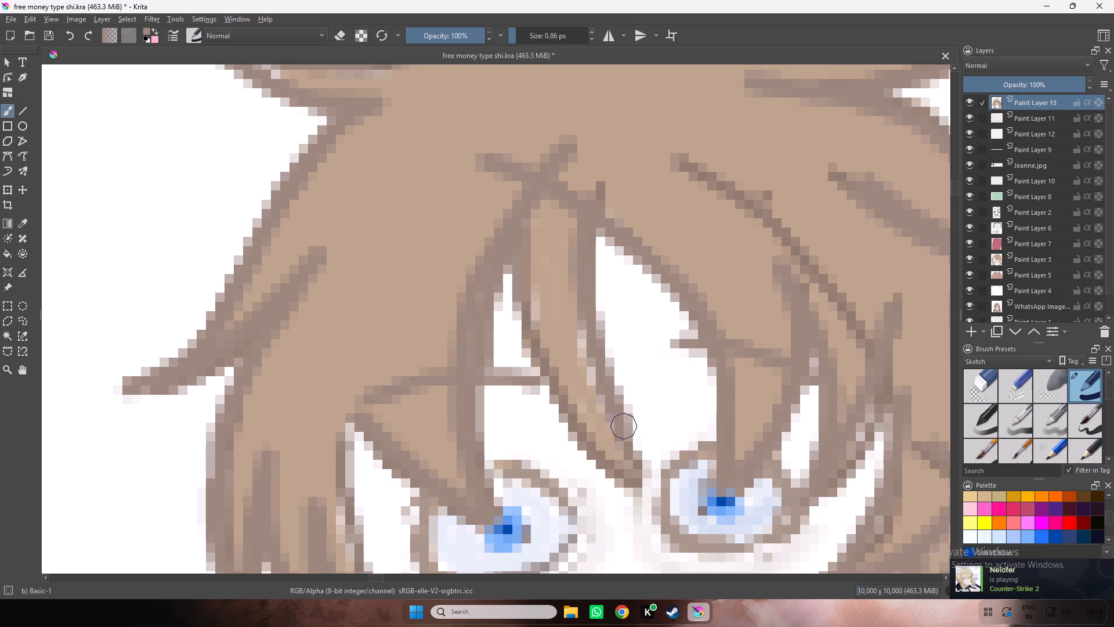
pyautogui.moveTo(625, 428); pyautogui.dragTo(513, 216)
# Thicken the lower edge of the left bang, the left side of the face and the whole jawline.
pyautogui.press('space')
pyautogui.press('space')
pyautogui.moveTo(532, 302); pyautogui.dragTo(576, 212)
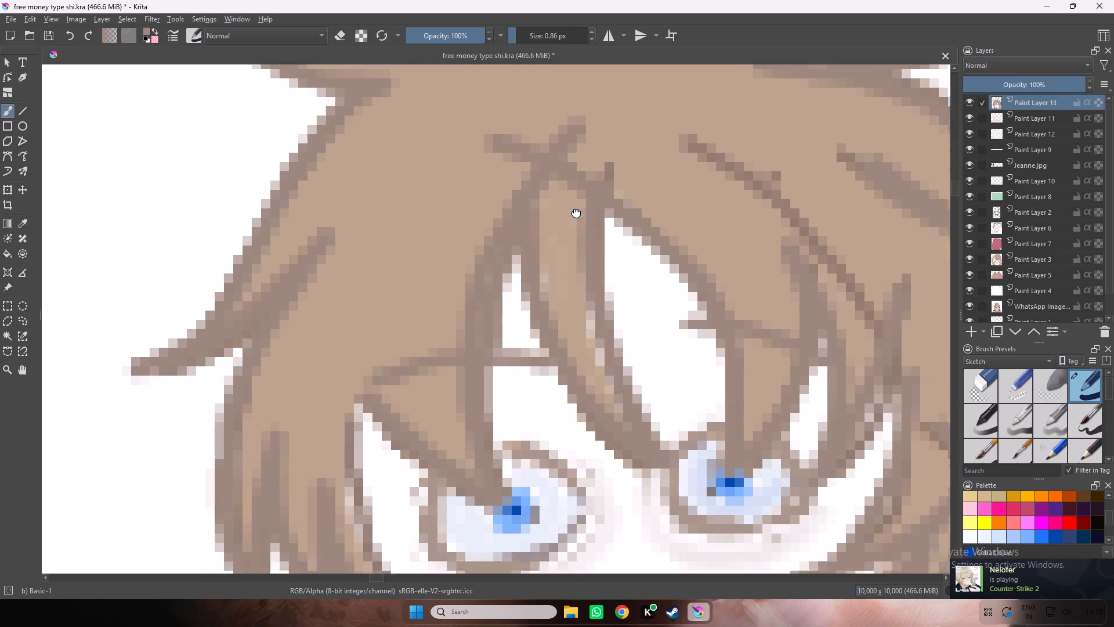
pyautogui.moveTo(576, 212); pyautogui.dragTo(620, 98)
pyautogui.moveTo(446, 230); pyautogui.dragTo(544, 296)
pyautogui.moveTo(437, 227); pyautogui.dragTo(426, 258)
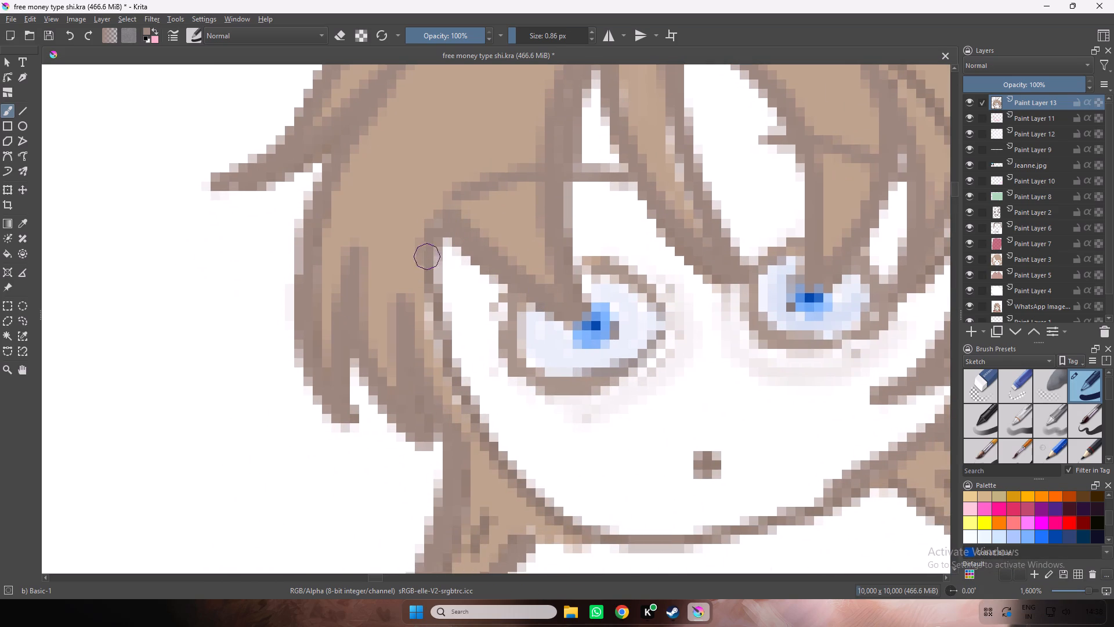
pyautogui.moveTo(426, 258); pyautogui.dragTo(794, 513)
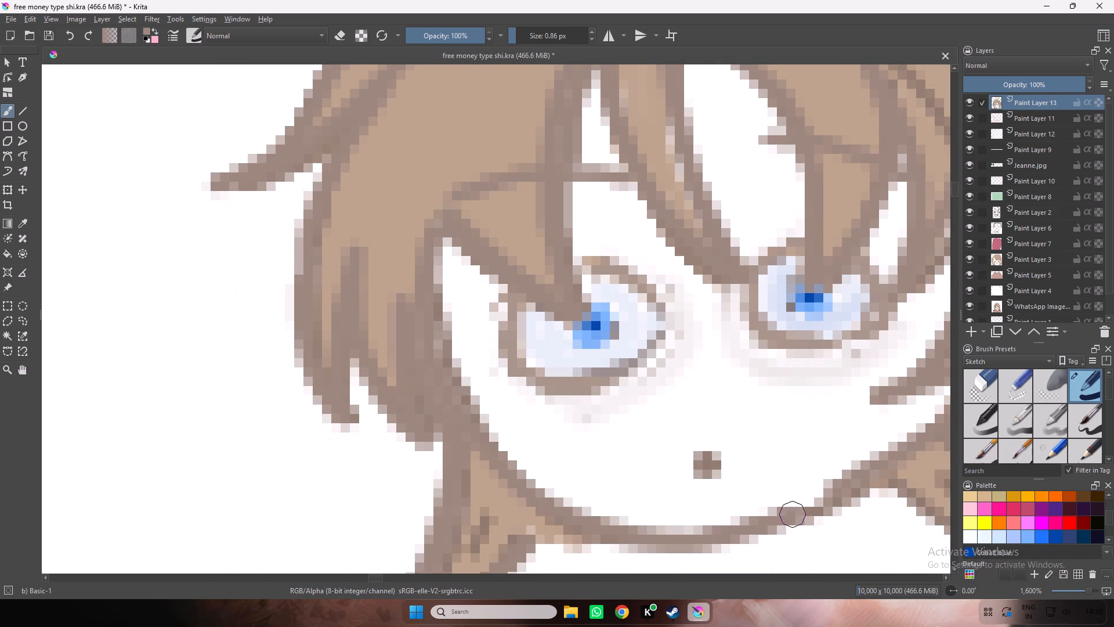
pyautogui.moveTo(794, 513); pyautogui.dragTo(888, 456)
pyautogui.press('space')
pyautogui.moveTo(877, 445); pyautogui.dragTo(701, 437)
pyautogui.moveTo(815, 366); pyautogui.dragTo(631, 501)
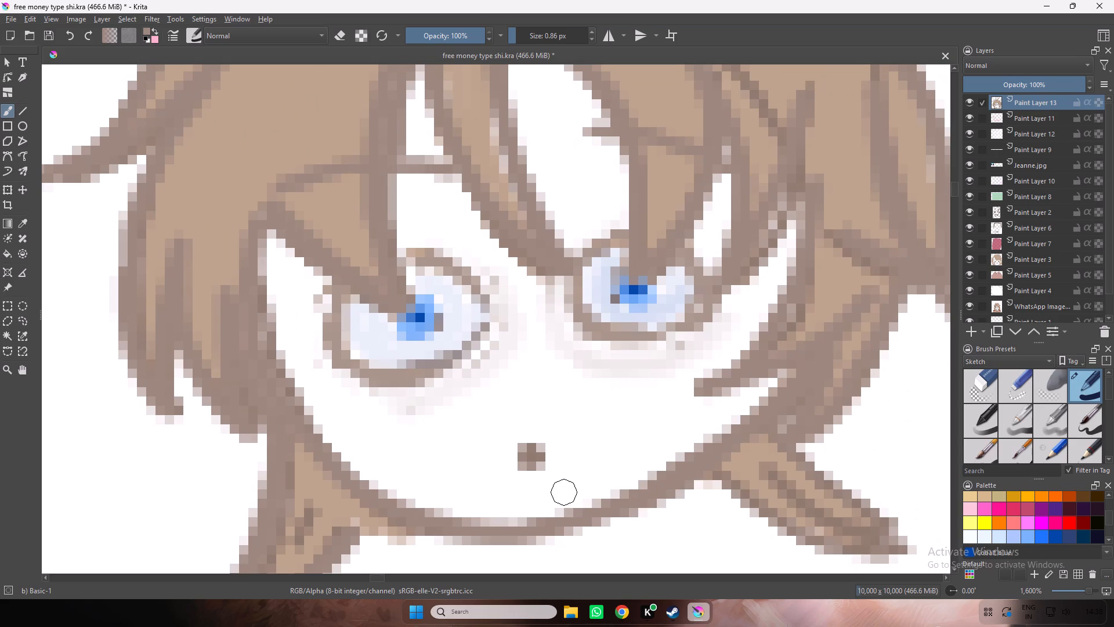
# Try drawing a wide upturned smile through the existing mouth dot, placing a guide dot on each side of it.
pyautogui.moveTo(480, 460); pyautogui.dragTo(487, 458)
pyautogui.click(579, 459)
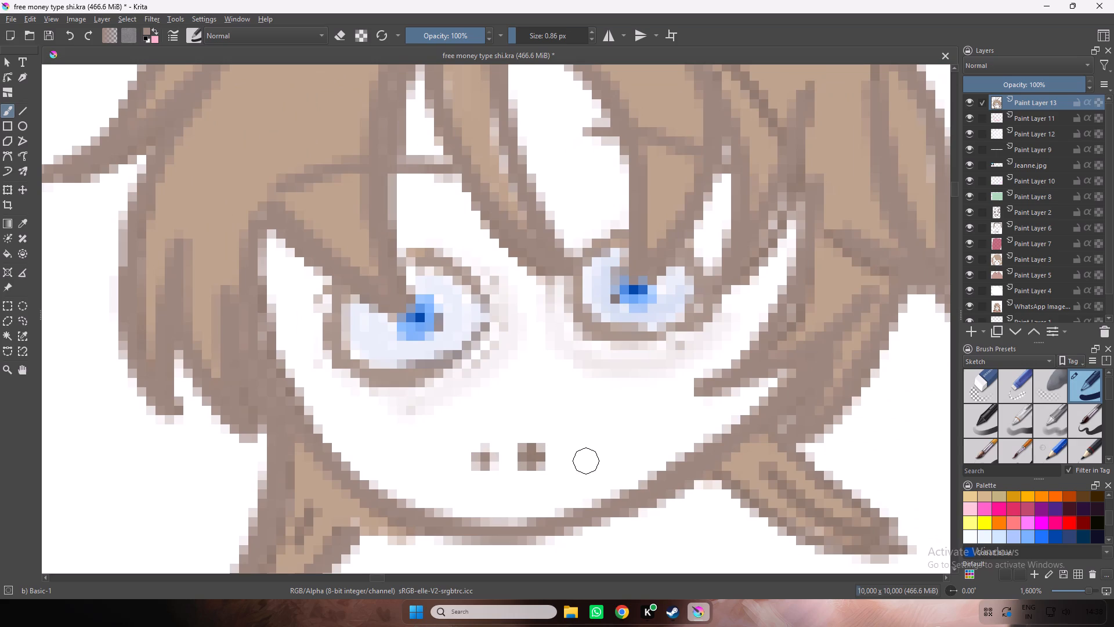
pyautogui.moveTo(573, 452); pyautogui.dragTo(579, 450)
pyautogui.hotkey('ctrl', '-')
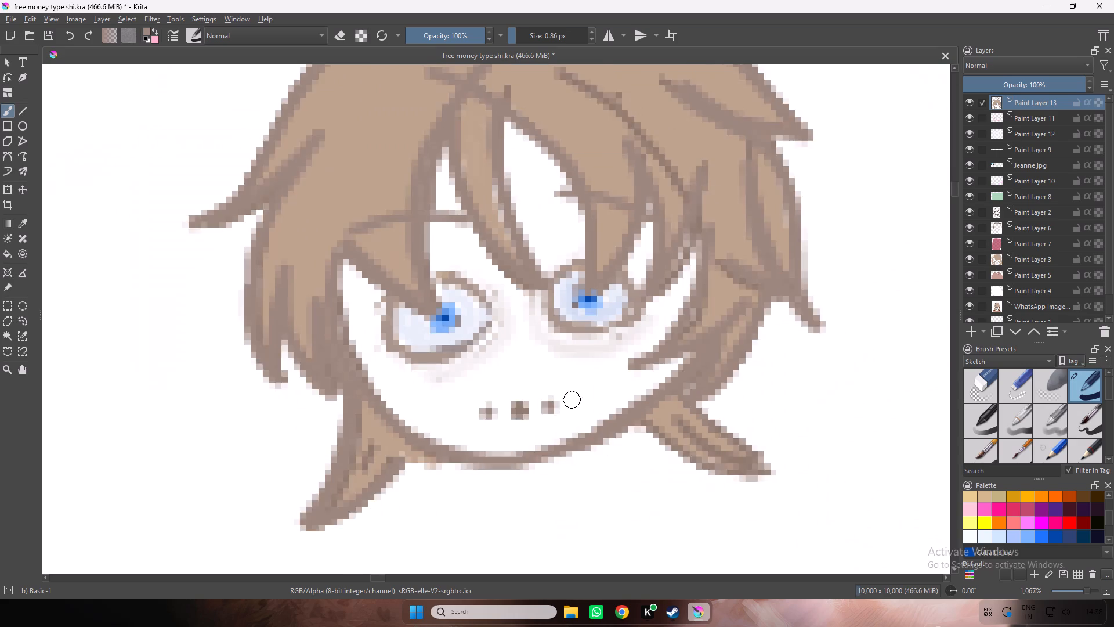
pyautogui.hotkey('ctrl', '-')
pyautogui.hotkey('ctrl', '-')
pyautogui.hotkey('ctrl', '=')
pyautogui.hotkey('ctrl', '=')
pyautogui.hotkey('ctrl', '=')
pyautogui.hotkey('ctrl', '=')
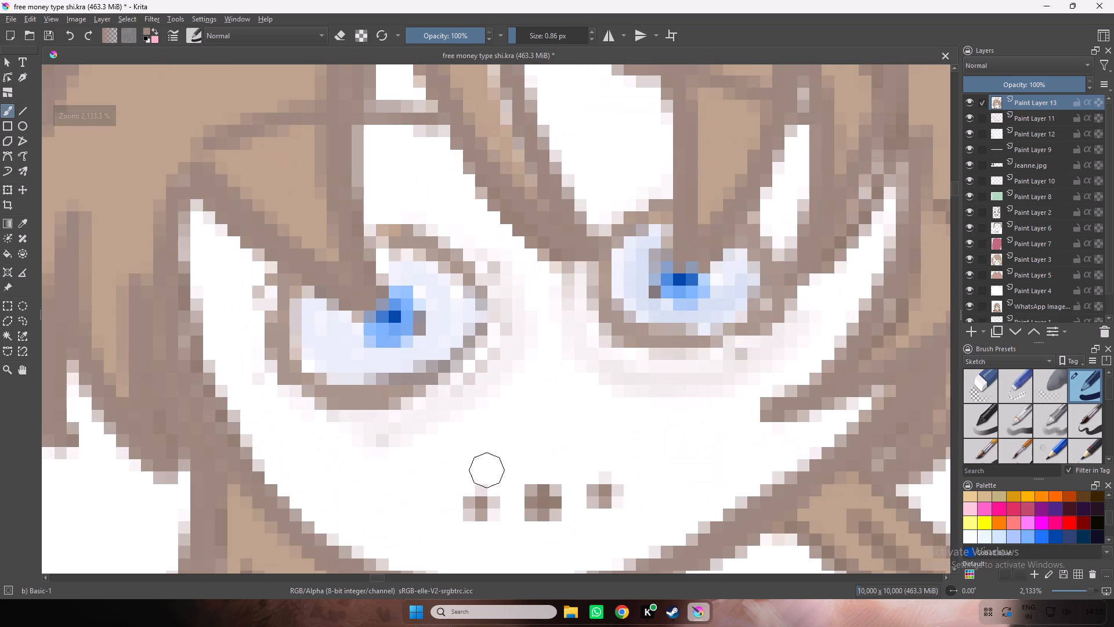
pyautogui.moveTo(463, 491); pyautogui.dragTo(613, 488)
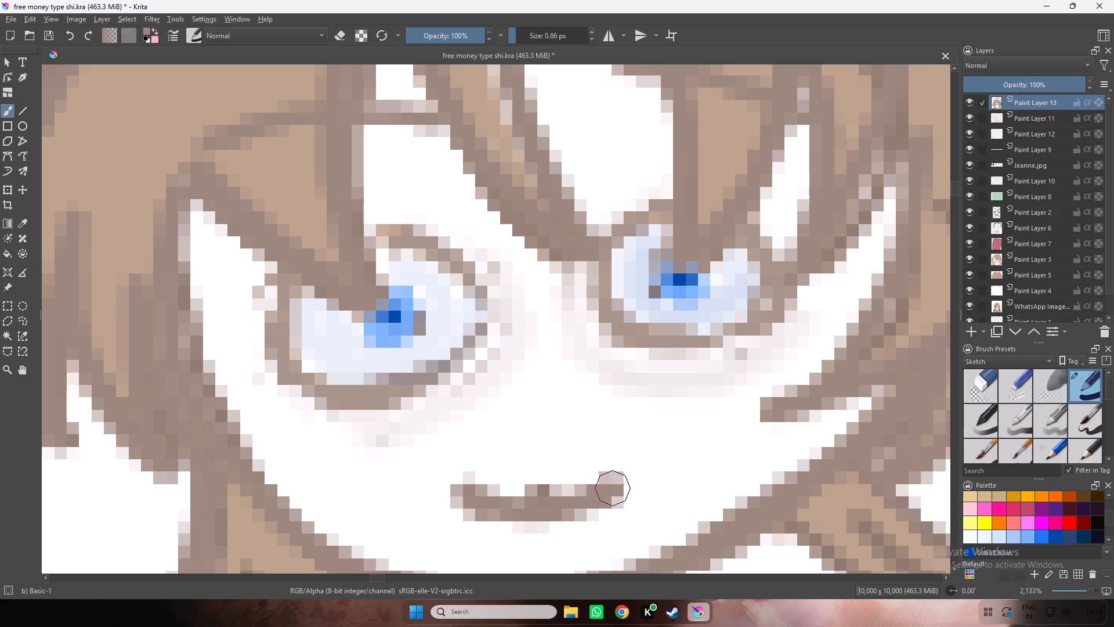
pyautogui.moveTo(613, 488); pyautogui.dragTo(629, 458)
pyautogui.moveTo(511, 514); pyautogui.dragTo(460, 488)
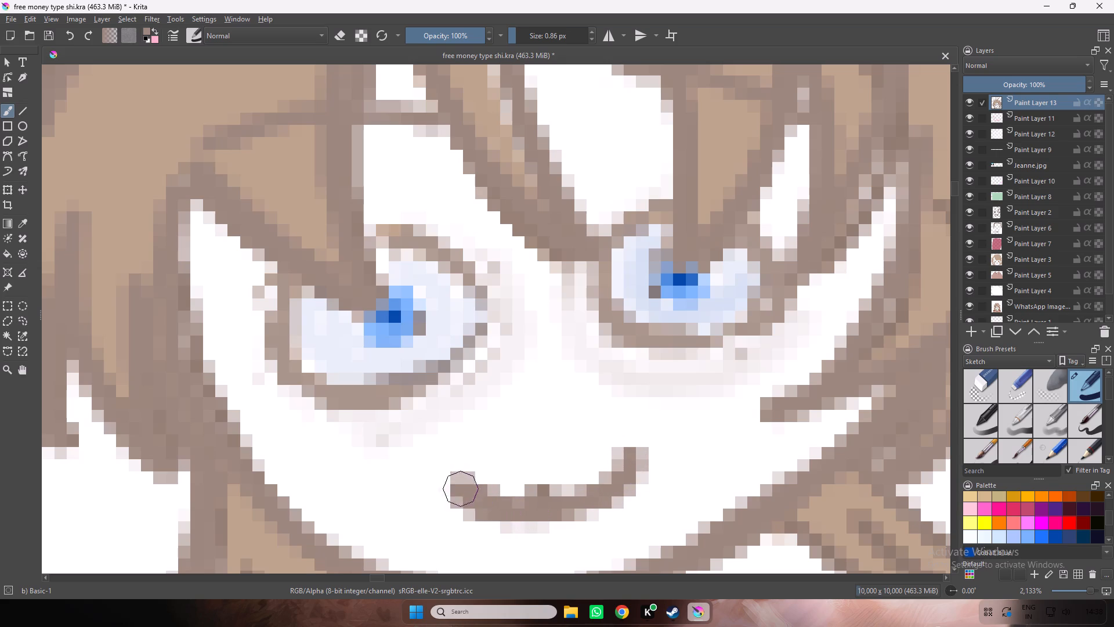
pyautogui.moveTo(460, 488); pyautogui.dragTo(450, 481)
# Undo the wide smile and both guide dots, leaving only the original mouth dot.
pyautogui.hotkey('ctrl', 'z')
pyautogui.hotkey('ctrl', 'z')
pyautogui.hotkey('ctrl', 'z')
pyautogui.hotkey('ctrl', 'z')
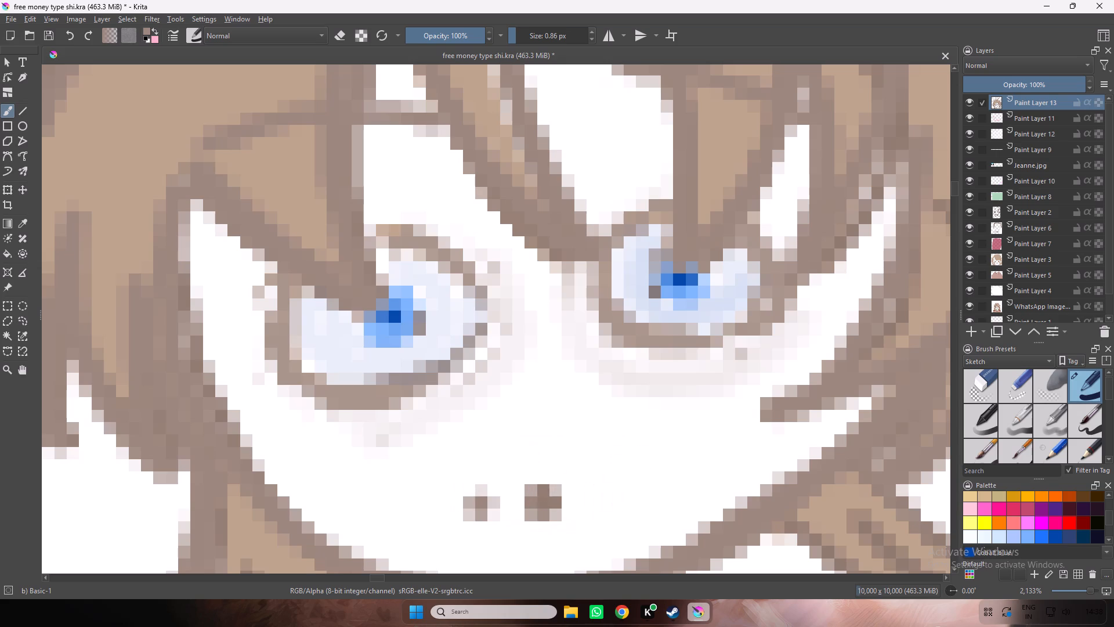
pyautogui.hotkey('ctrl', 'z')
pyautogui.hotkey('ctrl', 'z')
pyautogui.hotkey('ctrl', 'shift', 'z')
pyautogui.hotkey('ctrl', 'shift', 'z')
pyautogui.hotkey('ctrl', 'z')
# Erase the mouth dot and draw a short slanted brown mouth in its place.
pyautogui.press('e')
pyautogui.moveTo(553, 495); pyautogui.dragTo(536, 509)
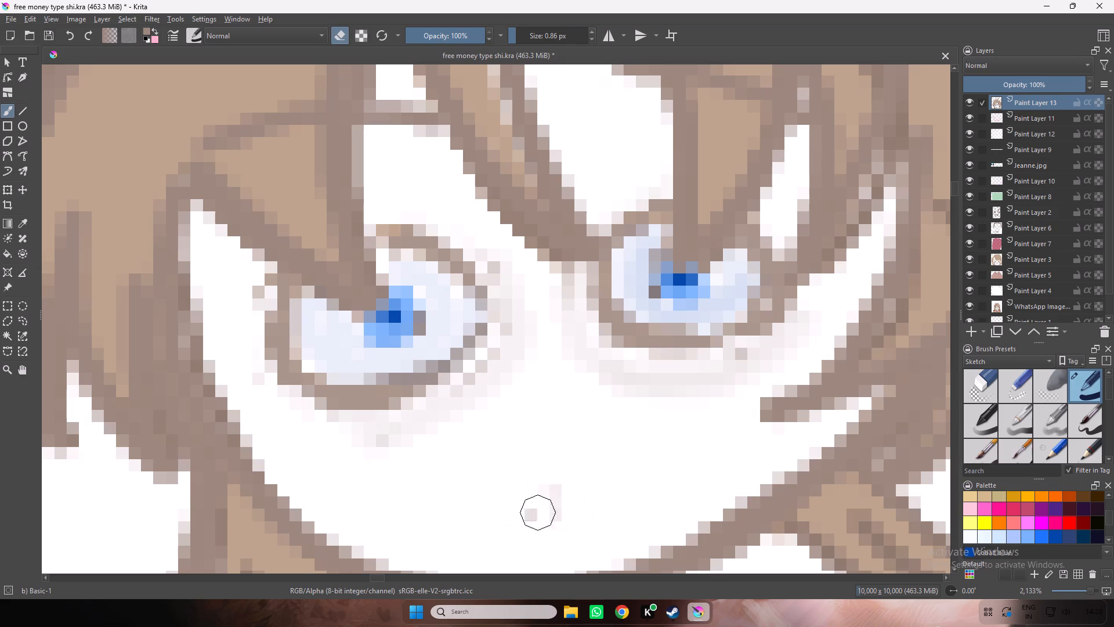
pyautogui.moveTo(536, 509); pyautogui.dragTo(523, 511)
pyautogui.press('e')
pyautogui.click(519, 506)
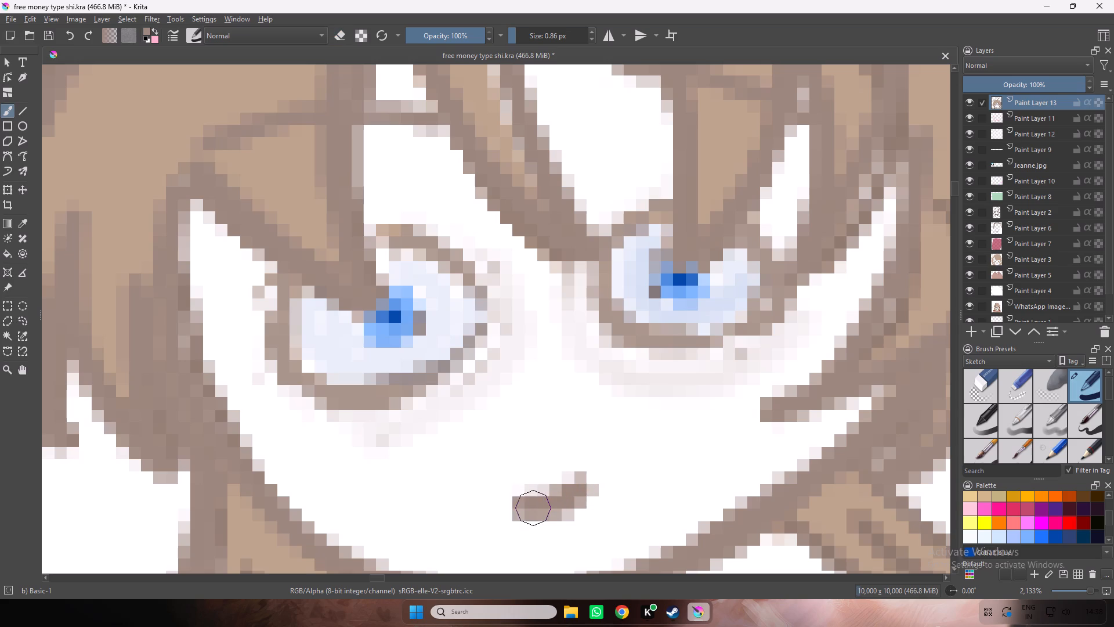
# Thicken the underside of the chin outline with additional brown strokes.
pyautogui.hotkey('ctrl', '-')
pyautogui.hotkey('ctrl', '-')
pyautogui.hotkey('ctrl', '-')
pyautogui.hotkey('ctrl', '=')
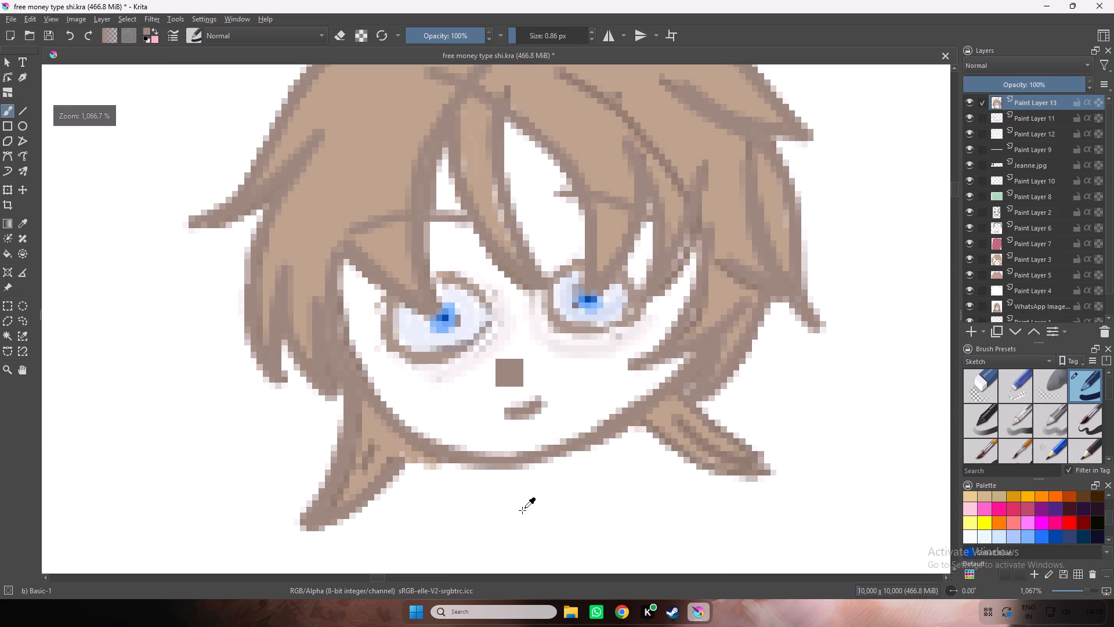
pyautogui.press('space')
pyautogui.press('space')
pyautogui.press('space')
pyautogui.moveTo(531, 474); pyautogui.dragTo(528, 360)
pyautogui.moveTo(482, 345); pyautogui.dragTo(505, 353)
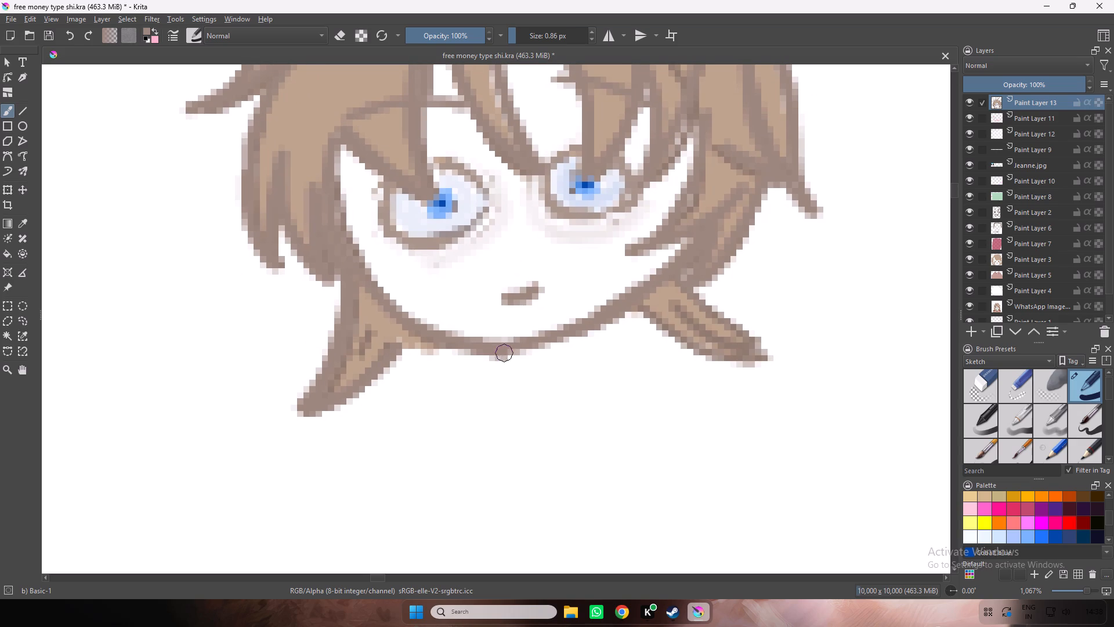
pyautogui.moveTo(505, 353); pyautogui.dragTo(448, 350)
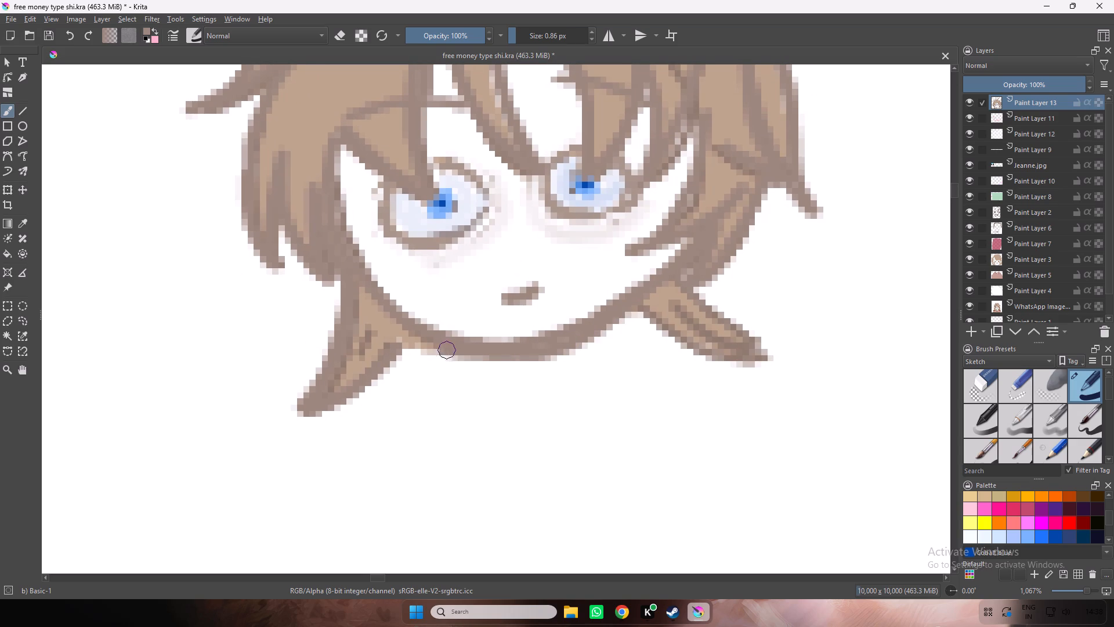
# Draw a neck below the chin with thick brown sides and a closed collar line across its base.
pyautogui.moveTo(448, 350); pyautogui.dragTo(446, 420)
pyautogui.moveTo(606, 334); pyautogui.dragTo(606, 335)
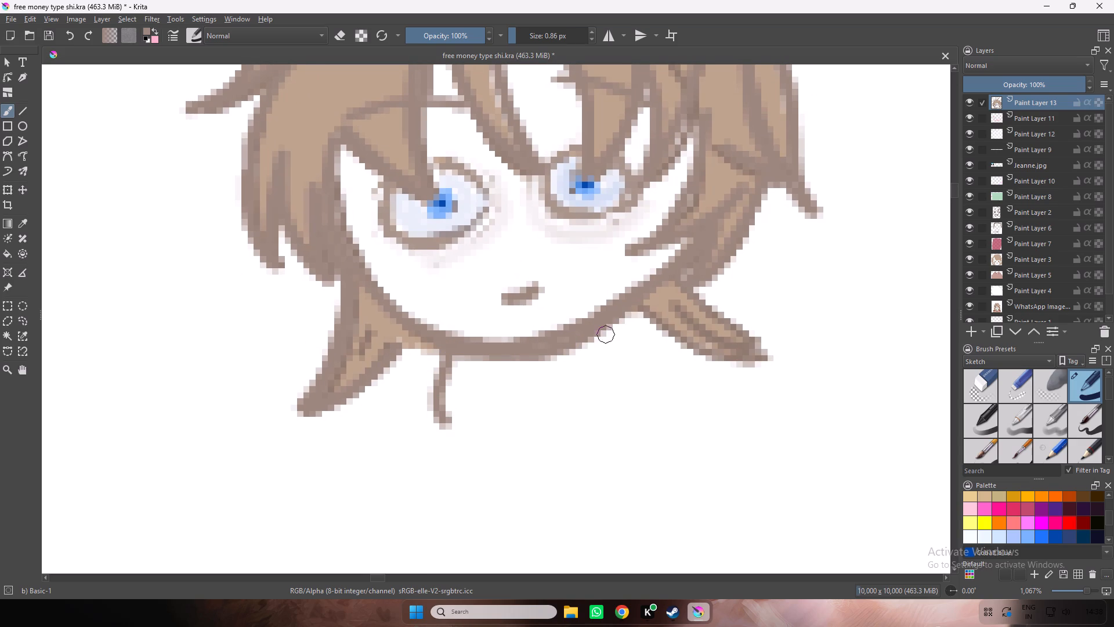
pyautogui.moveTo(606, 335); pyautogui.dragTo(634, 413)
pyautogui.moveTo(432, 351); pyautogui.dragTo(428, 410)
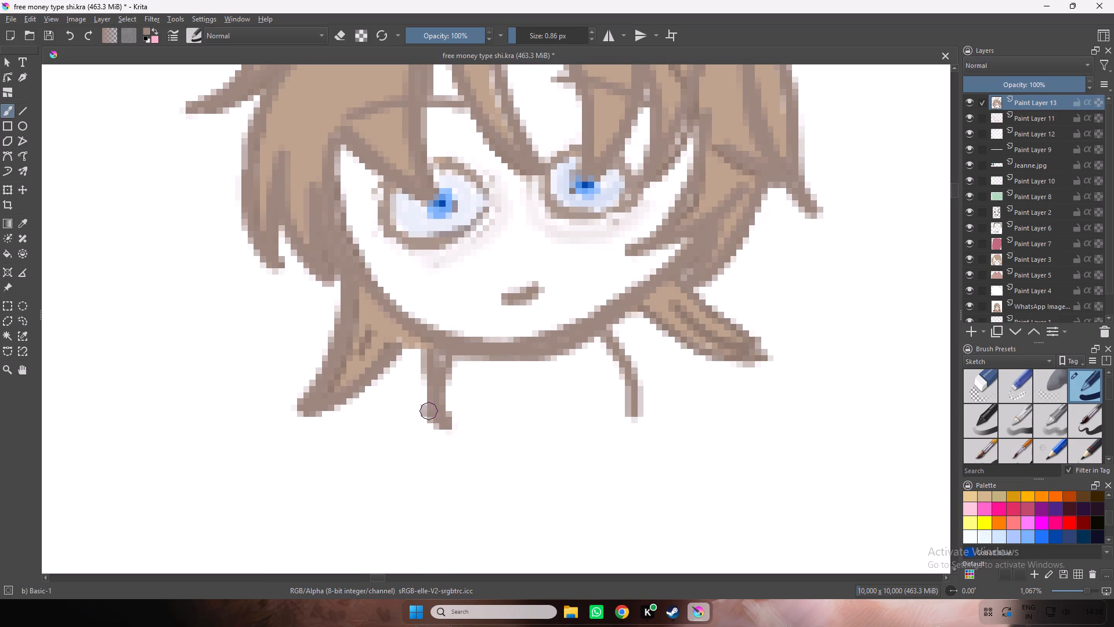
pyautogui.moveTo(428, 410); pyautogui.dragTo(612, 352)
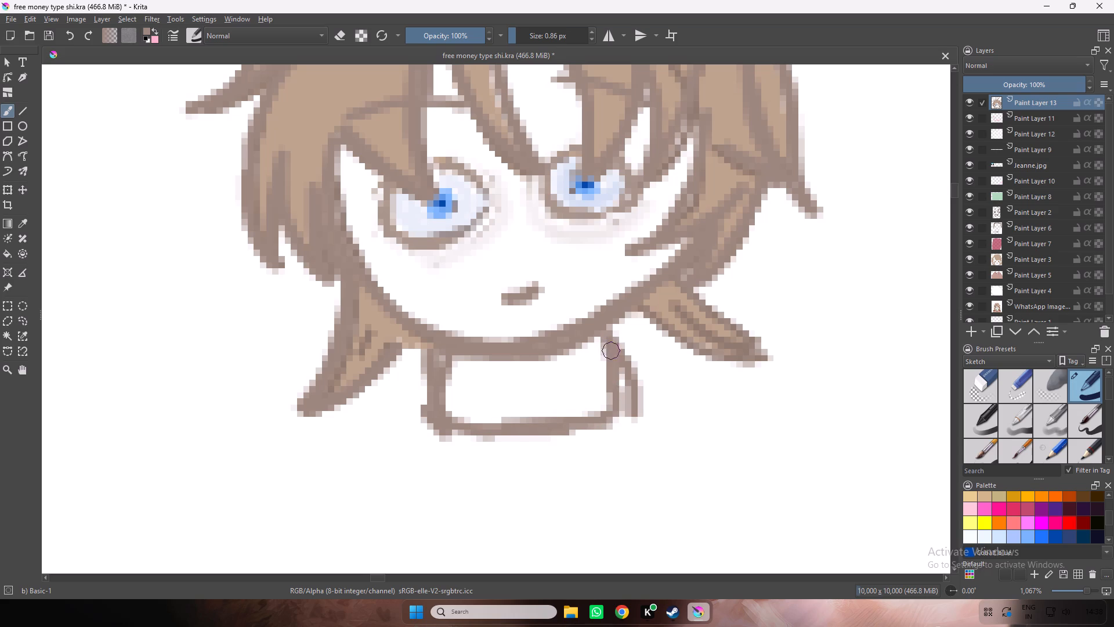
pyautogui.moveTo(612, 352); pyautogui.dragTo(432, 372)
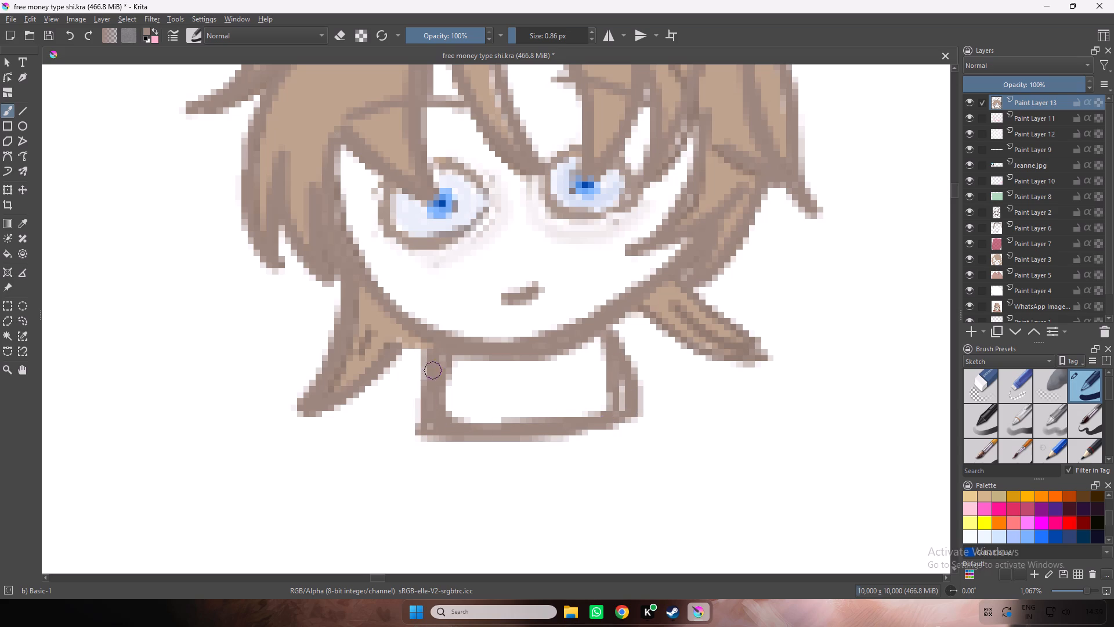
# Draw the left shoulder outward from the neck with a short sloping collar line, continuing down into the upper arm.
pyautogui.moveTo(432, 372); pyautogui.dragTo(393, 413)
pyautogui.moveTo(411, 389); pyautogui.dragTo(347, 437)
pyautogui.moveTo(413, 381); pyautogui.dragTo(269, 428)
pyautogui.moveTo(270, 426); pyautogui.dragTo(270, 423)
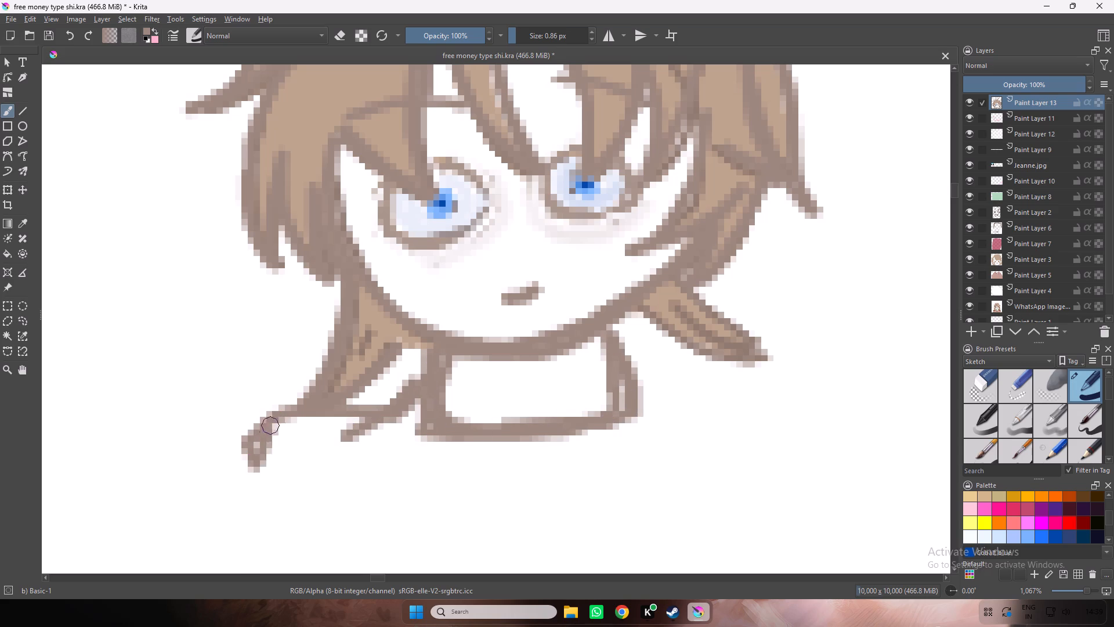
pyautogui.moveTo(270, 423); pyautogui.dragTo(261, 516)
# Draw the right shoulder outward from the neck with a sloping collar line, curving down into the upper arm.
pyautogui.moveTo(408, 482); pyautogui.dragTo(566, 471, button='right')
pyautogui.moveTo(632, 459); pyautogui.dragTo(698, 414, button='right')
pyautogui.click(706, 388)
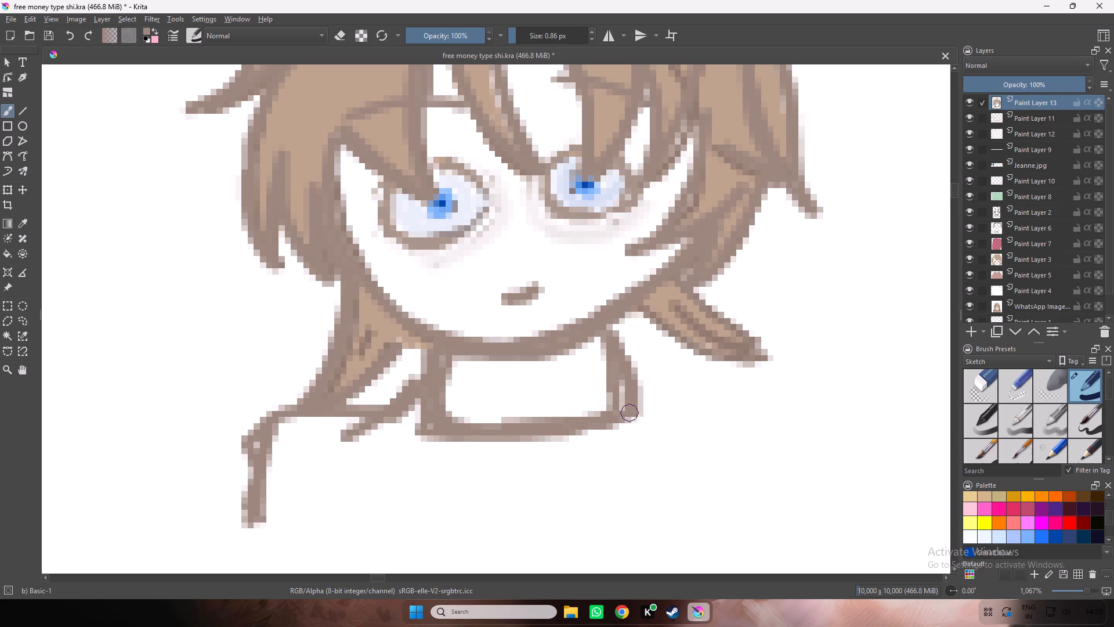
pyautogui.moveTo(620, 365); pyautogui.dragTo(642, 395)
pyautogui.moveTo(639, 387); pyautogui.dragTo(784, 428)
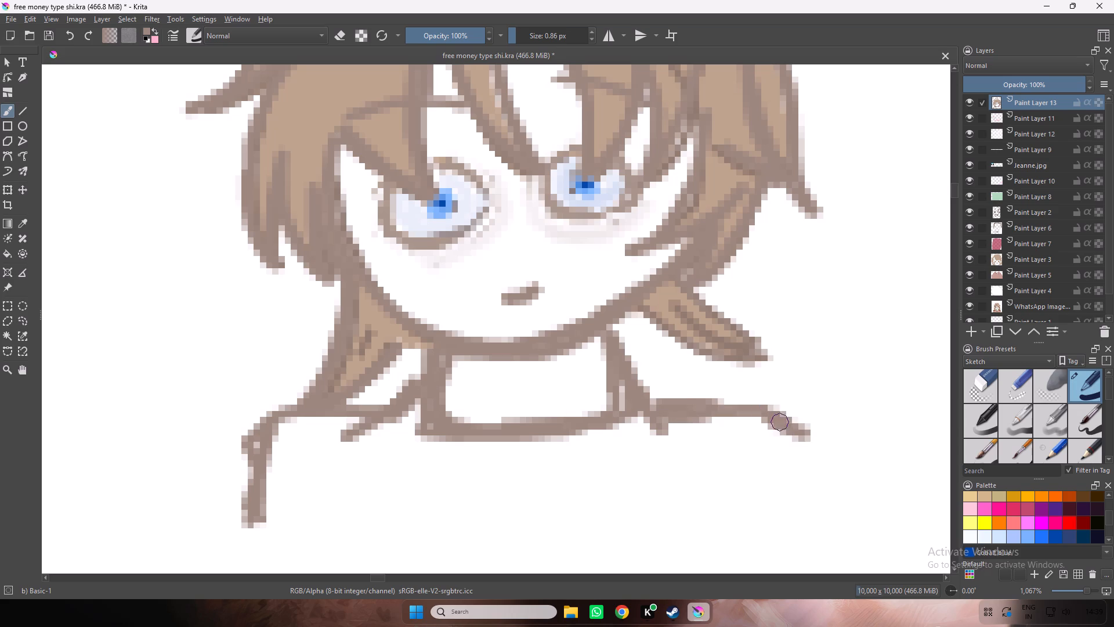
pyautogui.moveTo(784, 428); pyautogui.dragTo(842, 507)
pyautogui.hotkey('ctrl', '-')
pyautogui.hotkey('ctrl', '-')
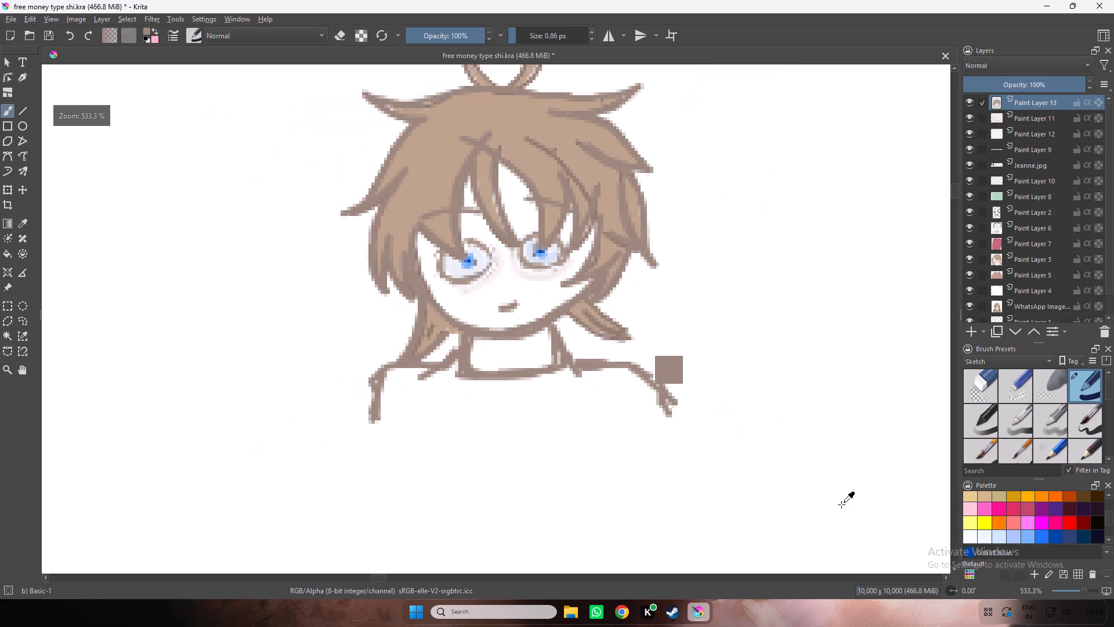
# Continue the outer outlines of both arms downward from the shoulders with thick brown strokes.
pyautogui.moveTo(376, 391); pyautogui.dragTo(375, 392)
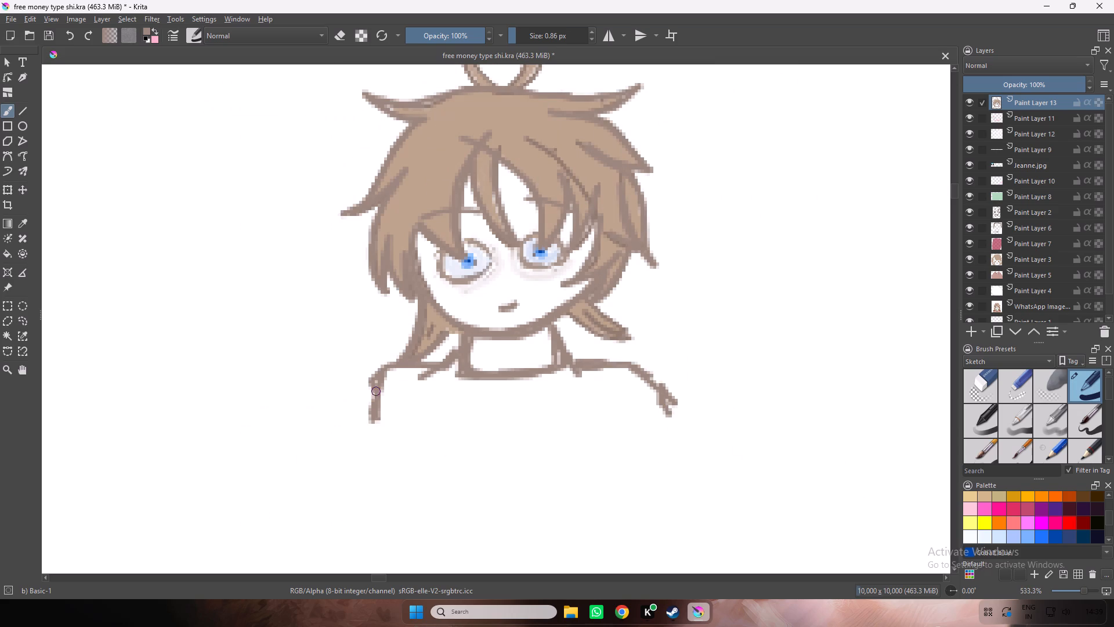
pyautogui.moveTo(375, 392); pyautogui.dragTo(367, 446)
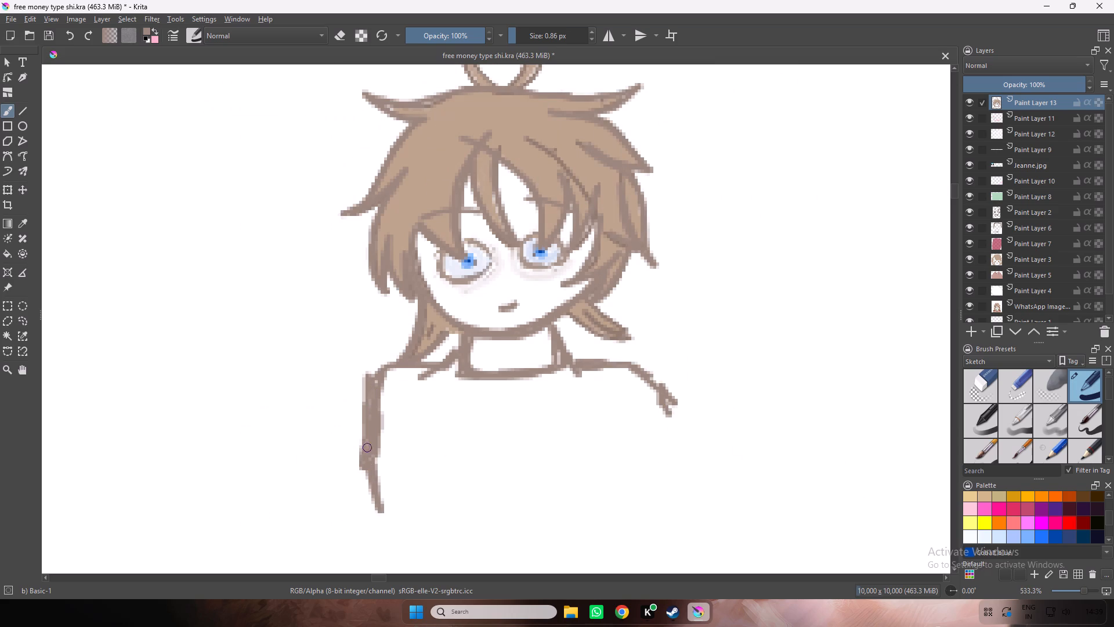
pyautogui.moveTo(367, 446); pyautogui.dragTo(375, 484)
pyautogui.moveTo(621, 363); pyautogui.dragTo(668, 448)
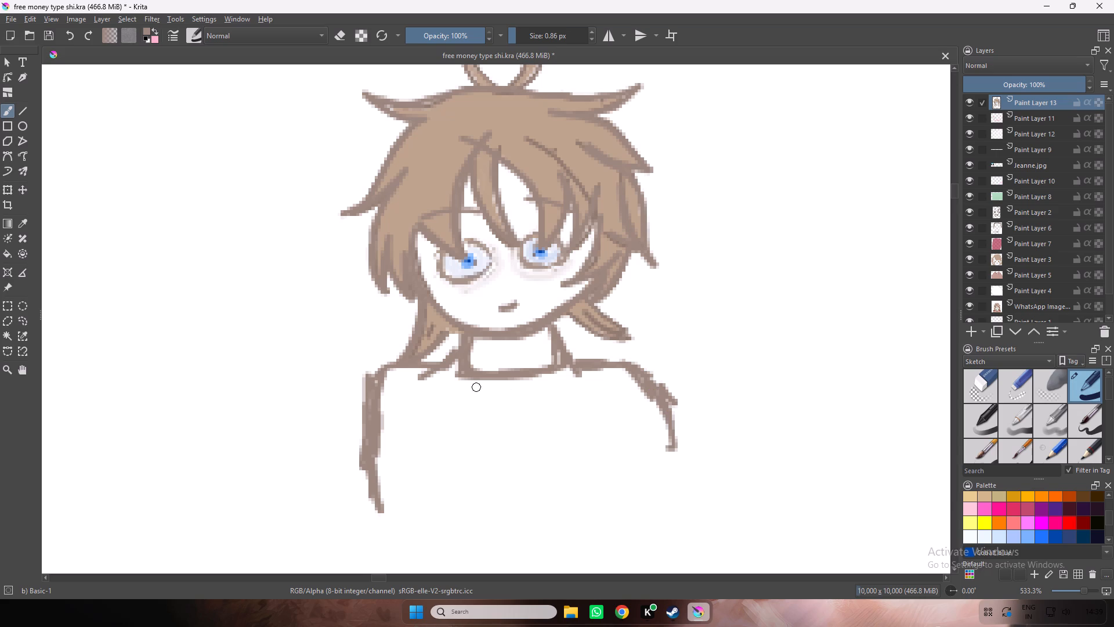
# Draw a wider second collar line curving beneath the neck base and linking the two sloping collar lines.
pyautogui.doubleClick(463, 376)
pyautogui.moveTo(432, 380); pyautogui.dragTo(435, 387)
pyautogui.moveTo(432, 381); pyautogui.dragTo(473, 403)
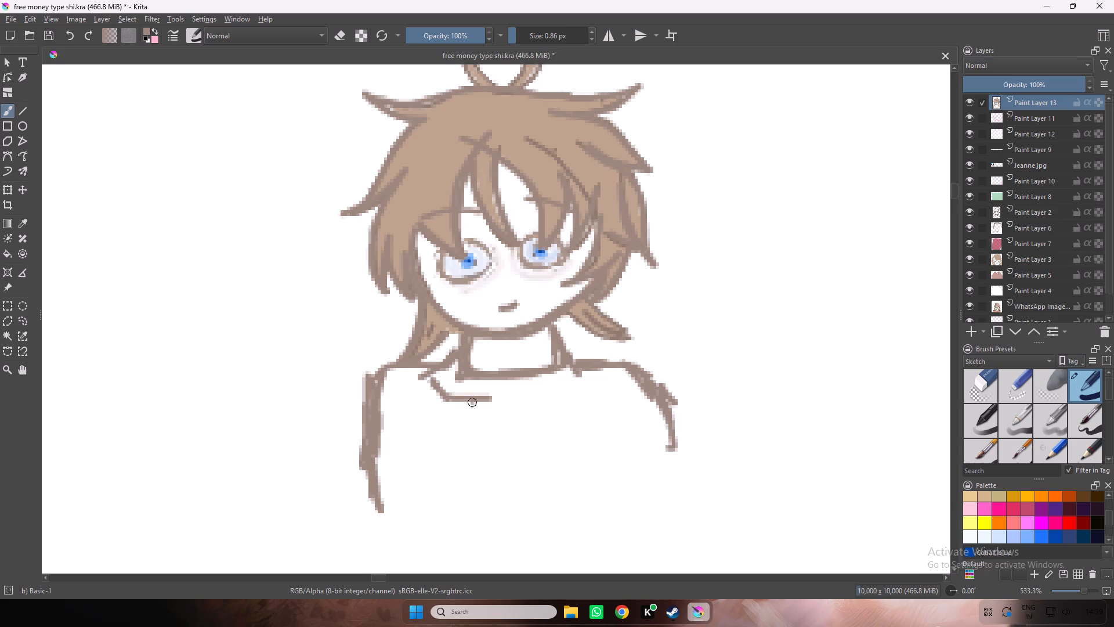
pyautogui.moveTo(473, 403); pyautogui.dragTo(509, 401)
pyautogui.moveTo(578, 374); pyautogui.dragTo(536, 406)
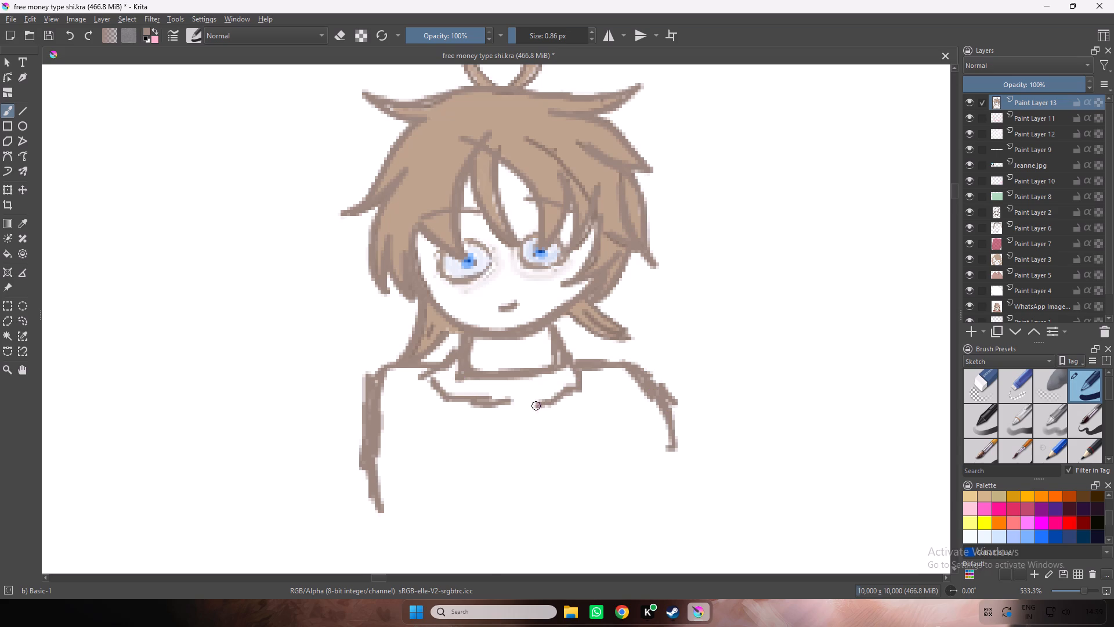
pyautogui.moveTo(536, 406); pyautogui.dragTo(580, 389)
pyautogui.moveTo(428, 375); pyautogui.dragTo(477, 402)
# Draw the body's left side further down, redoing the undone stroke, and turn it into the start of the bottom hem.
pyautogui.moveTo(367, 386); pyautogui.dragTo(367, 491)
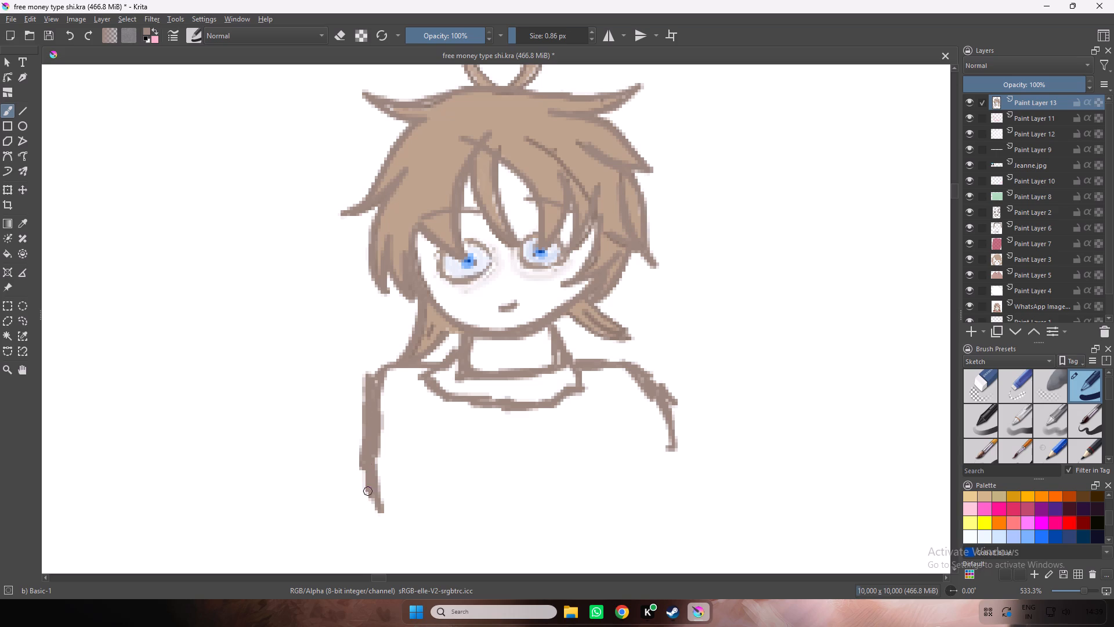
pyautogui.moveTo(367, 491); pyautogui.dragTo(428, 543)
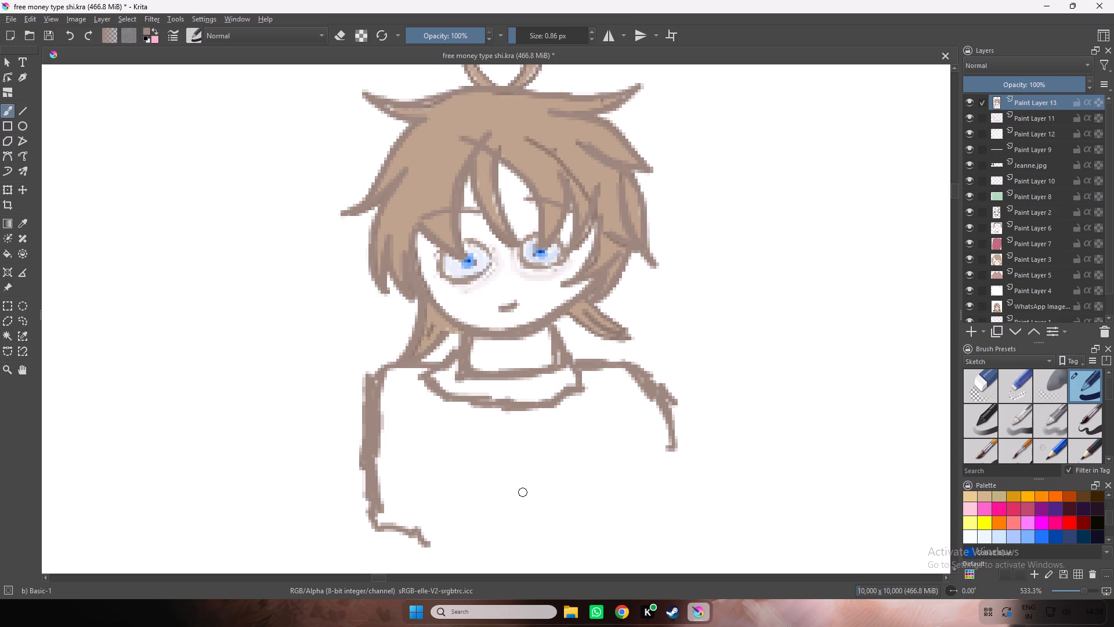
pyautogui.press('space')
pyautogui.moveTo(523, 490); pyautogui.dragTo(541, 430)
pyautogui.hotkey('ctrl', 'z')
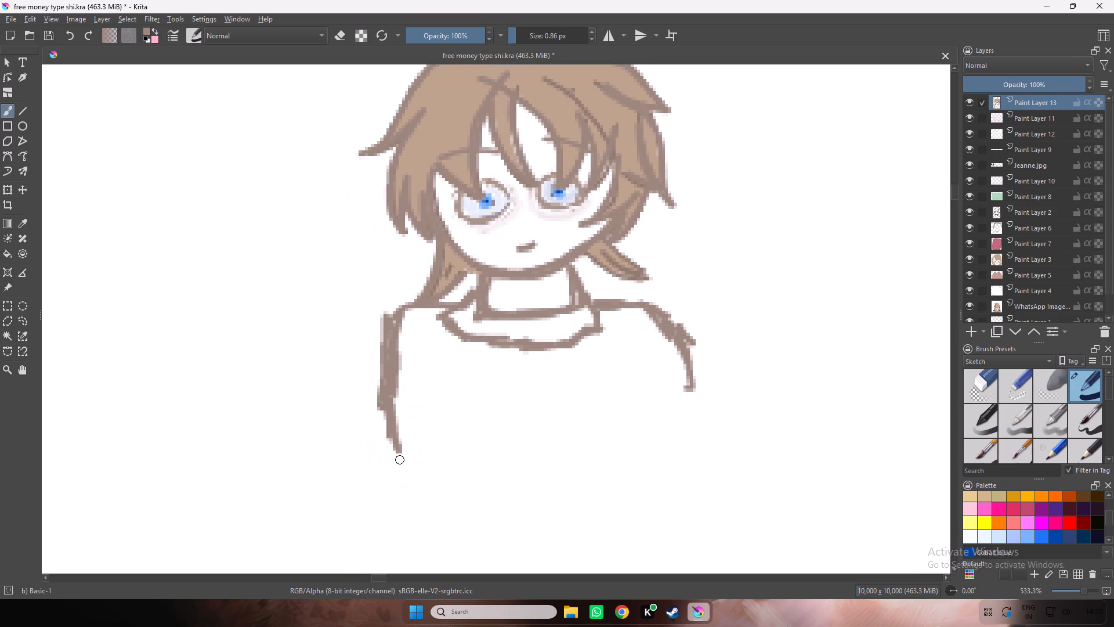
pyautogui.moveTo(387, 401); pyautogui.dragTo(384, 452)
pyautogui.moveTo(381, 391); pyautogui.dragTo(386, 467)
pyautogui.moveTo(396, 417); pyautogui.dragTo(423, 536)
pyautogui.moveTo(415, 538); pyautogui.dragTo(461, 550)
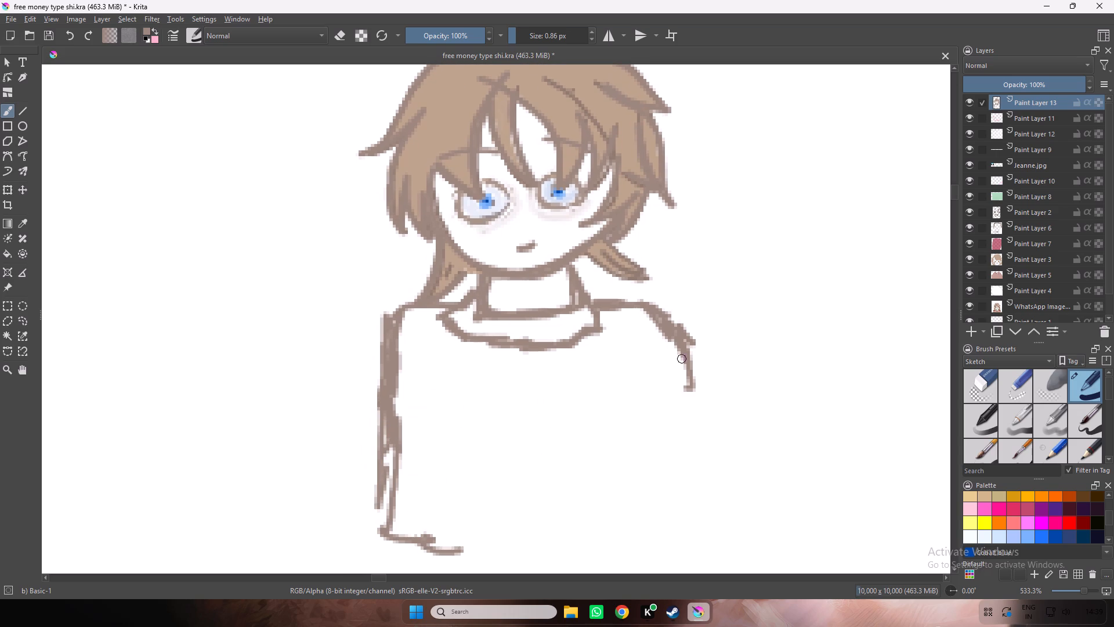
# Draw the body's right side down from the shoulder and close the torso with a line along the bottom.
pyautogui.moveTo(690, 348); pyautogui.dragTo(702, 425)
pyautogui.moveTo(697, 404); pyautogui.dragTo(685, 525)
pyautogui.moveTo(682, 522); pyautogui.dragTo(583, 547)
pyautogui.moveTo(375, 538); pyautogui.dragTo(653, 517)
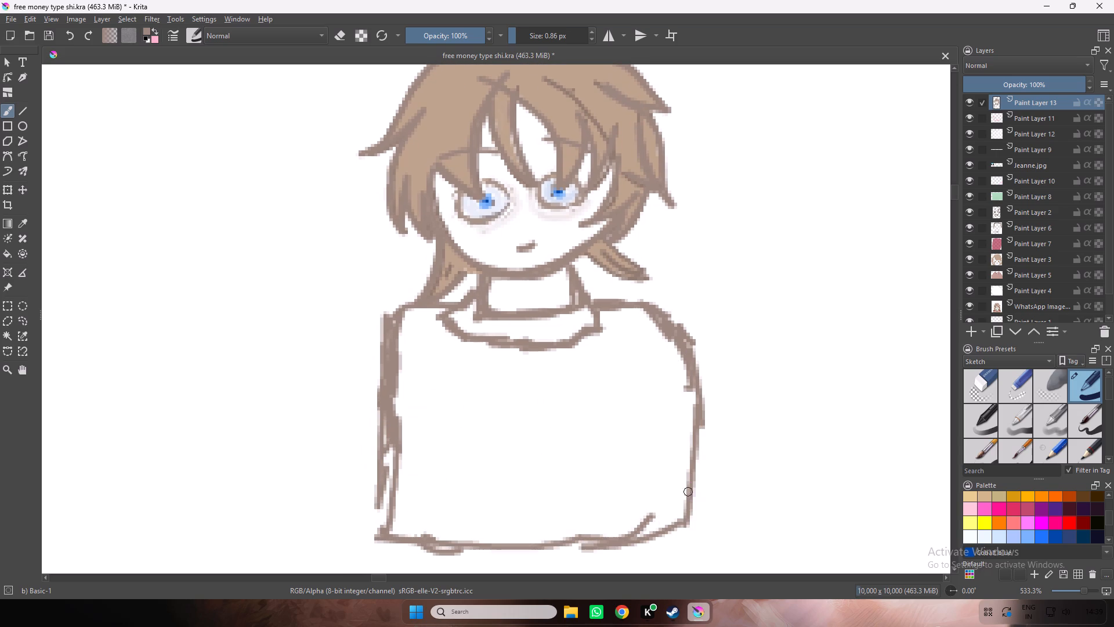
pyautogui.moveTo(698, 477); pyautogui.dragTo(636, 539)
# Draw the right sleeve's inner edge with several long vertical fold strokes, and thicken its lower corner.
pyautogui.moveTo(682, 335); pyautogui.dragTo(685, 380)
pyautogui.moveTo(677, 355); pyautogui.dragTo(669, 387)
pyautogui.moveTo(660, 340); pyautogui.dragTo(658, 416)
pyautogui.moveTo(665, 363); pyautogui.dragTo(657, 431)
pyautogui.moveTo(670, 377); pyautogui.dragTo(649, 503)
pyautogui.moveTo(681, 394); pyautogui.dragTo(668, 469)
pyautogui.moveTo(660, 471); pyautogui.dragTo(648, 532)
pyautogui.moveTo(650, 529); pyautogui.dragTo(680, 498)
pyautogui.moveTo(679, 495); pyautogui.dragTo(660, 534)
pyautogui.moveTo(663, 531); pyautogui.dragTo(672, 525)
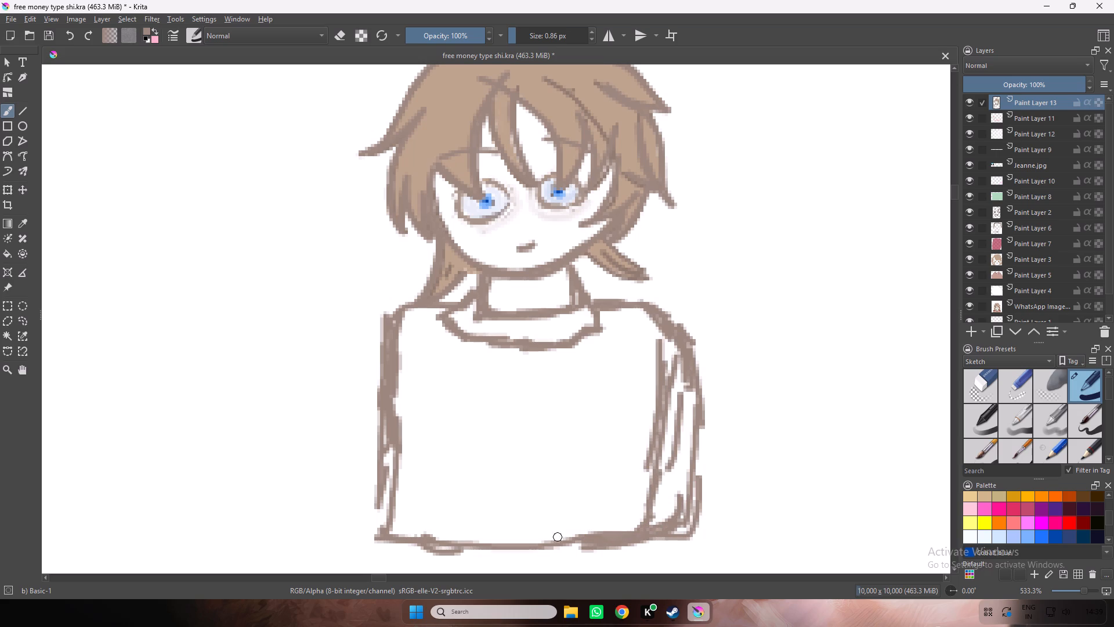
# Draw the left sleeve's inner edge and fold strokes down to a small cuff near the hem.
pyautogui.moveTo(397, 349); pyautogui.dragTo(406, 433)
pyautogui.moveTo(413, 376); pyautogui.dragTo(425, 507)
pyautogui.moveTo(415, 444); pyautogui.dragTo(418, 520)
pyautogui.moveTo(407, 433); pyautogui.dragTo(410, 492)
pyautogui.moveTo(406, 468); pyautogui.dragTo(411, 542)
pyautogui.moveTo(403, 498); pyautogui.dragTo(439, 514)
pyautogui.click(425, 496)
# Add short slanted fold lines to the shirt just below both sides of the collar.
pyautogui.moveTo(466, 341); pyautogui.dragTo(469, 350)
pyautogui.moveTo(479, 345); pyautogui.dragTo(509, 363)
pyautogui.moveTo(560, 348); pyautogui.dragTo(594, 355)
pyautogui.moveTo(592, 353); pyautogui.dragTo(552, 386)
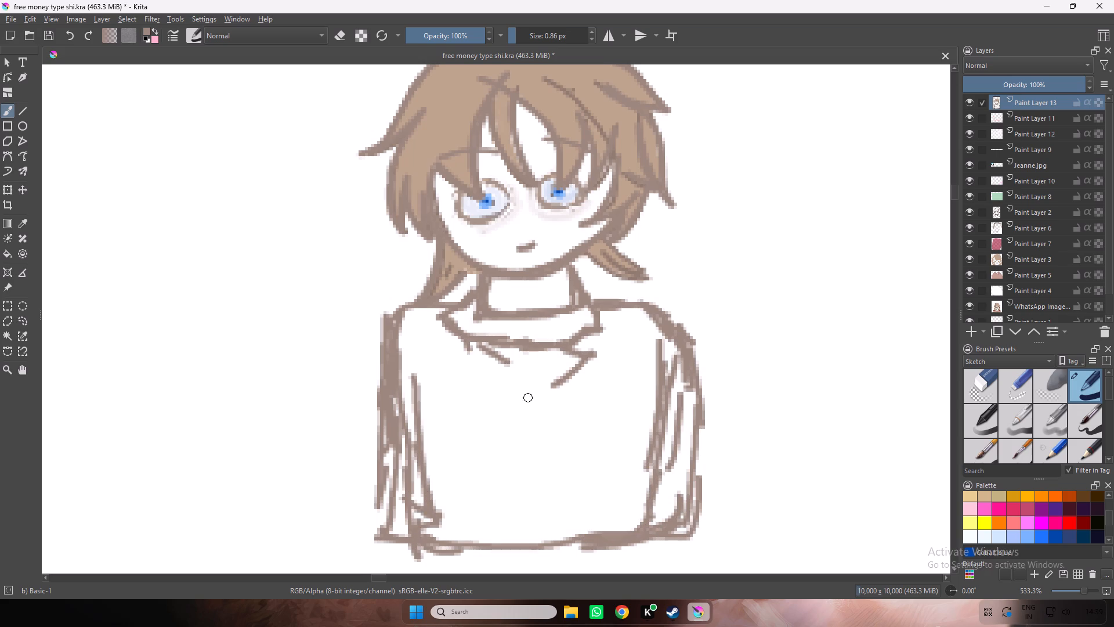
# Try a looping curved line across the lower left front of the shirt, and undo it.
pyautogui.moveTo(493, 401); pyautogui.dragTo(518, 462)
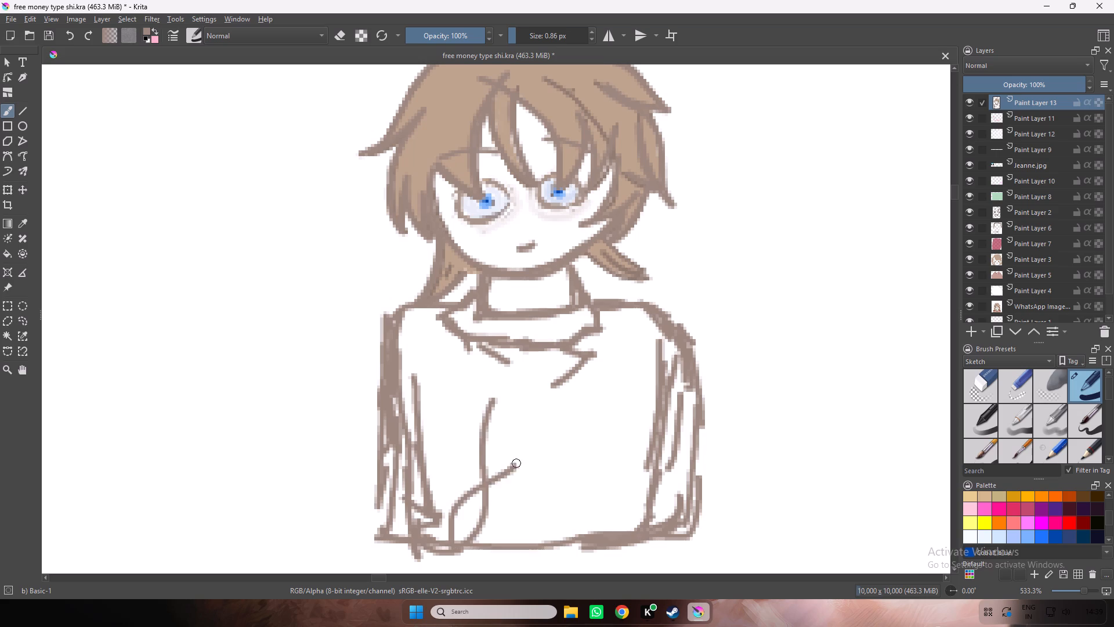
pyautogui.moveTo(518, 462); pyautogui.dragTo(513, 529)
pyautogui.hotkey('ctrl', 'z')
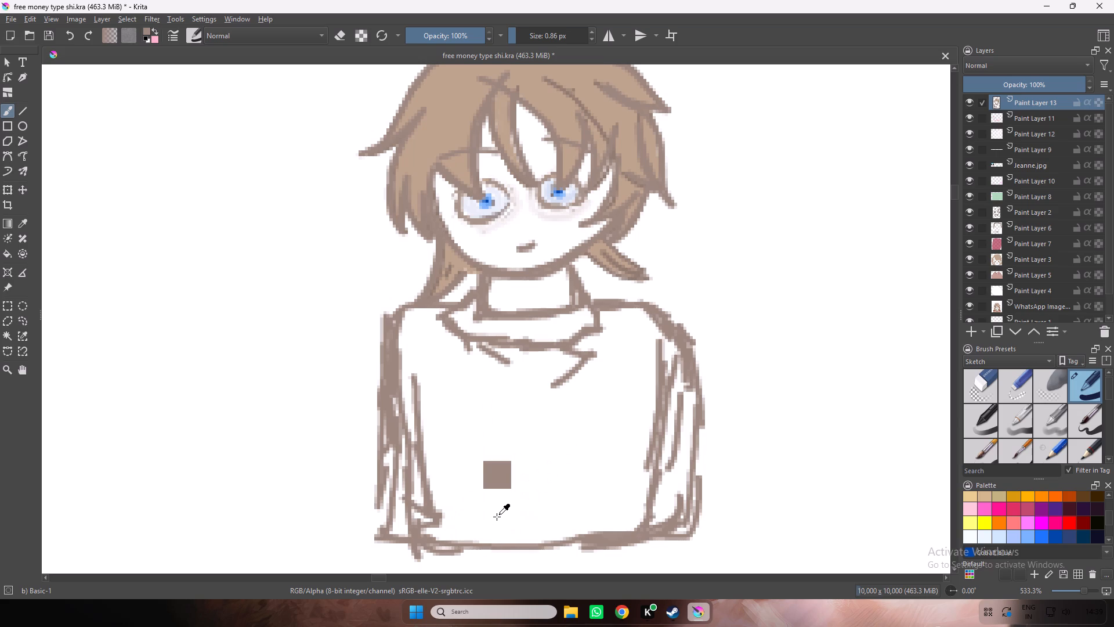
# Thicken the outline of the right curved strand on top of the head and extend its tip up and outward.
pyautogui.hotkey('ctrl', '-')
pyautogui.hotkey('ctrl', '-')
pyautogui.hotkey('ctrl', '=')
pyautogui.hotkey('ctrl', '=')
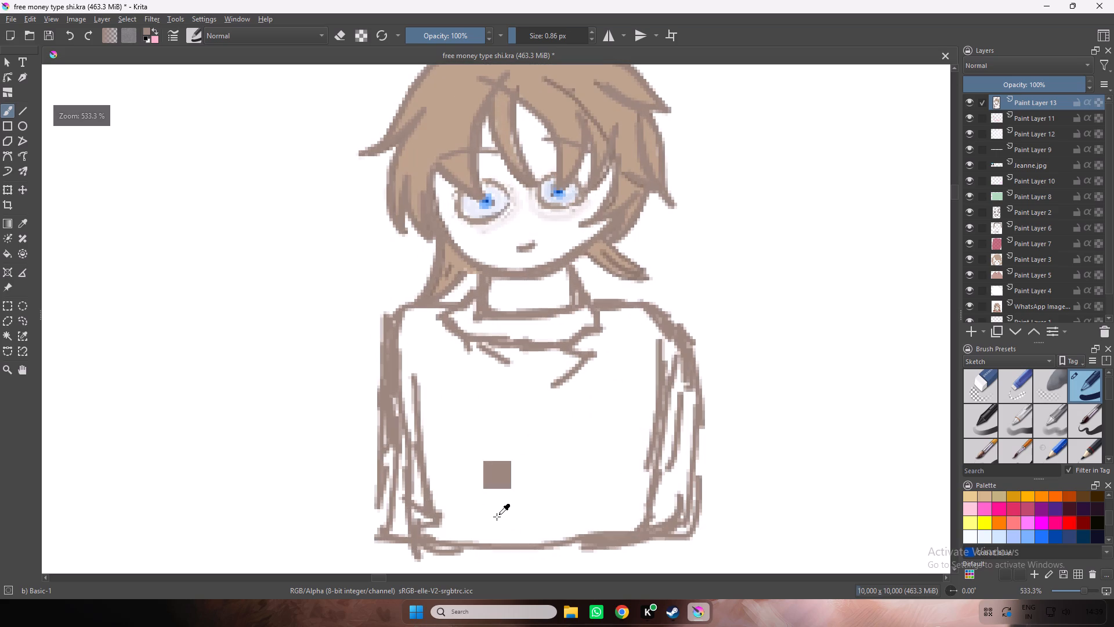
pyautogui.press('space')
pyautogui.press('space')
pyautogui.press('space')
pyautogui.press('space')
pyautogui.press('space')
pyautogui.press('space')
pyautogui.press('space')
pyautogui.moveTo(681, 287); pyautogui.dragTo(683, 535)
pyautogui.hotkey('ctrl', '=')
pyautogui.hotkey('ctrl', '=')
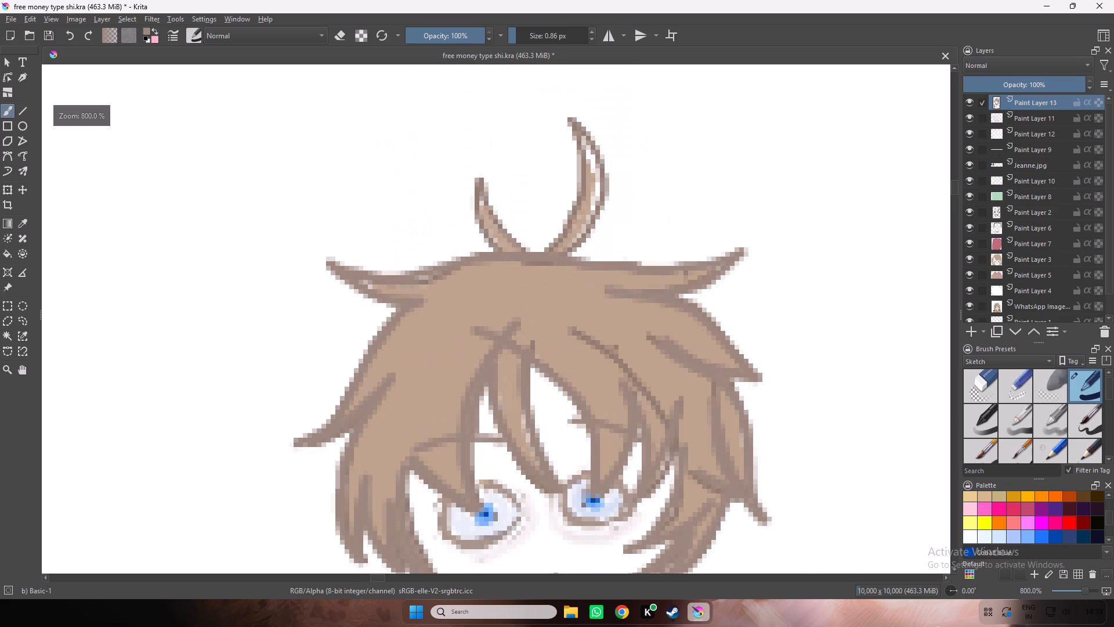
pyautogui.press('space')
pyautogui.press('space')
pyautogui.press('space')
pyautogui.press('space')
pyautogui.moveTo(632, 238); pyautogui.dragTo(626, 322)
pyautogui.moveTo(529, 317); pyautogui.dragTo(571, 290)
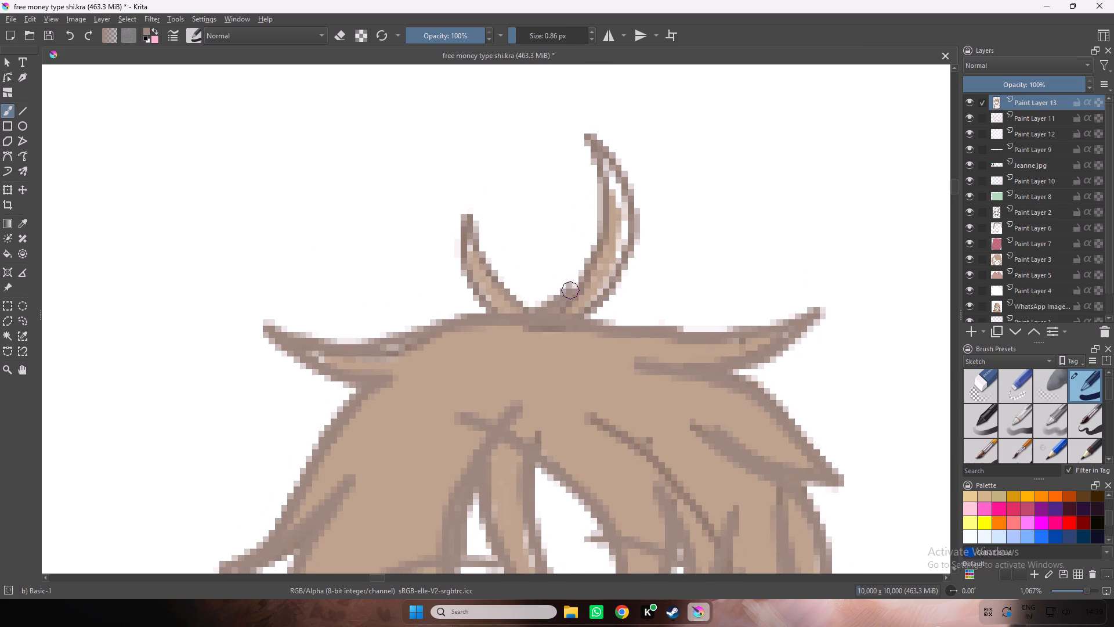
pyautogui.moveTo(571, 290); pyautogui.dragTo(635, 206)
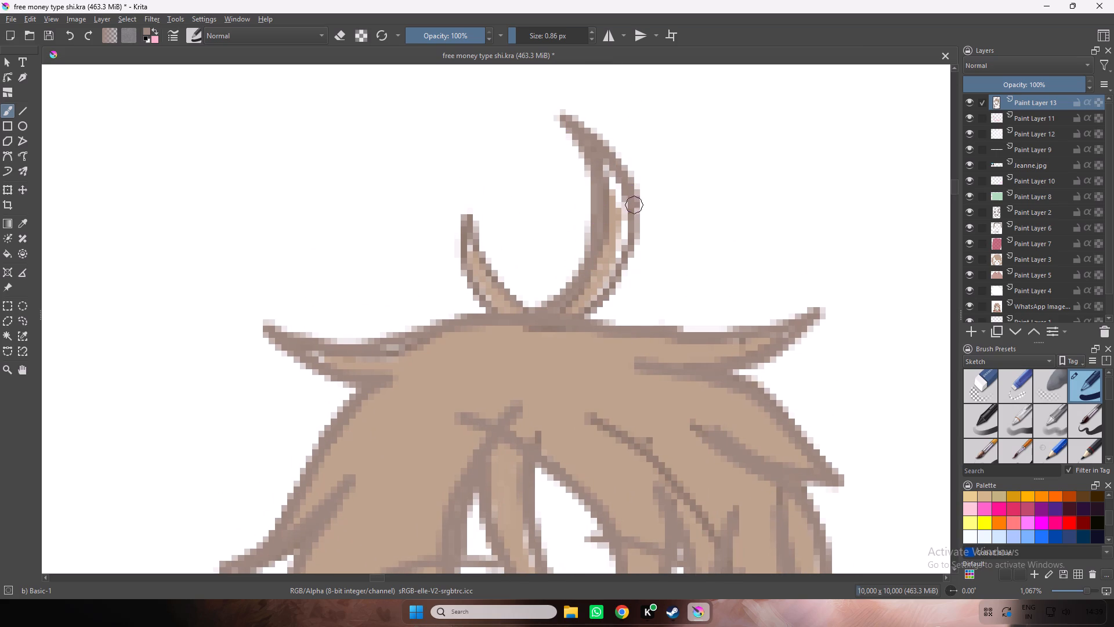
pyautogui.moveTo(635, 206); pyautogui.dragTo(489, 272)
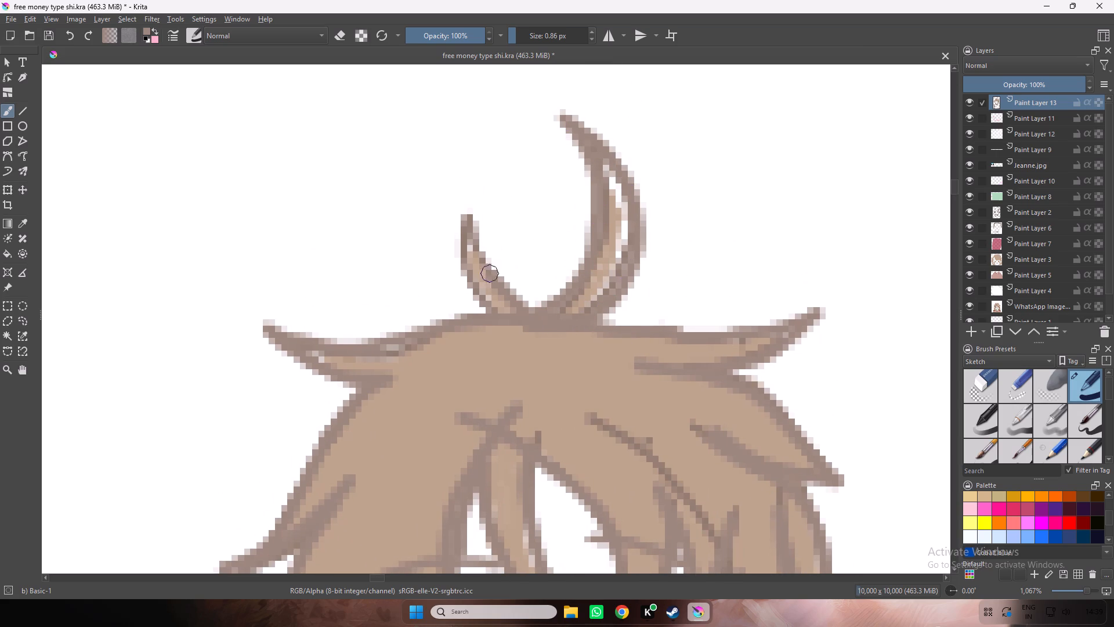
# Thicken and lengthen the left curved strand on top of the head, and darken the hair's upper edge beside its base.
pyautogui.moveTo(489, 272); pyautogui.dragTo(513, 318)
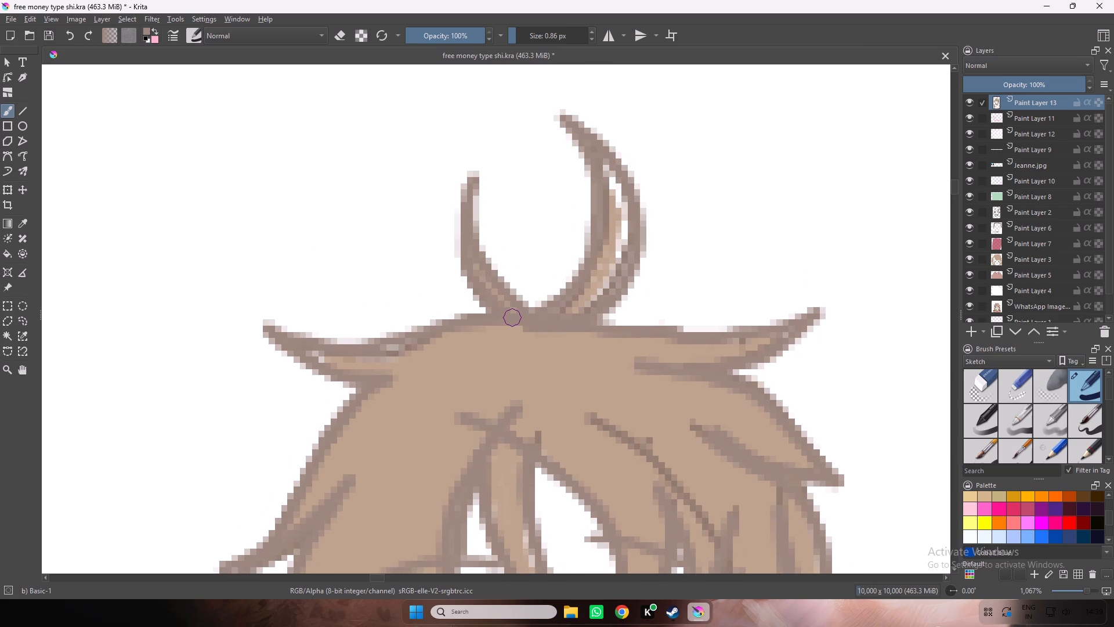
pyautogui.moveTo(513, 318); pyautogui.dragTo(534, 308)
pyautogui.moveTo(529, 310); pyautogui.dragTo(428, 340)
pyautogui.moveTo(428, 340); pyautogui.dragTo(414, 349)
# Add a long vertical strand line and a short slanted one to the hair above the left eye.
pyautogui.press('space')
pyautogui.press('space')
pyautogui.press('space')
pyautogui.press('space')
pyautogui.press('space')
pyautogui.moveTo(588, 380); pyautogui.dragTo(604, 242)
pyautogui.moveTo(440, 312); pyautogui.dragTo(429, 371)
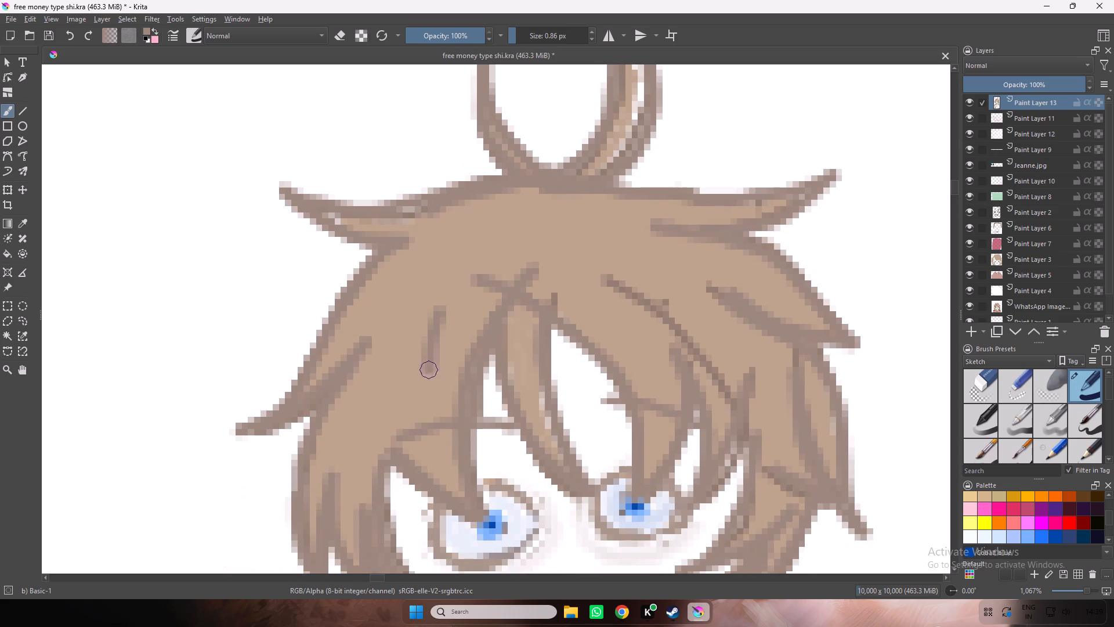
pyautogui.moveTo(429, 371); pyautogui.dragTo(431, 417)
pyautogui.moveTo(367, 437); pyautogui.dragTo(394, 385)
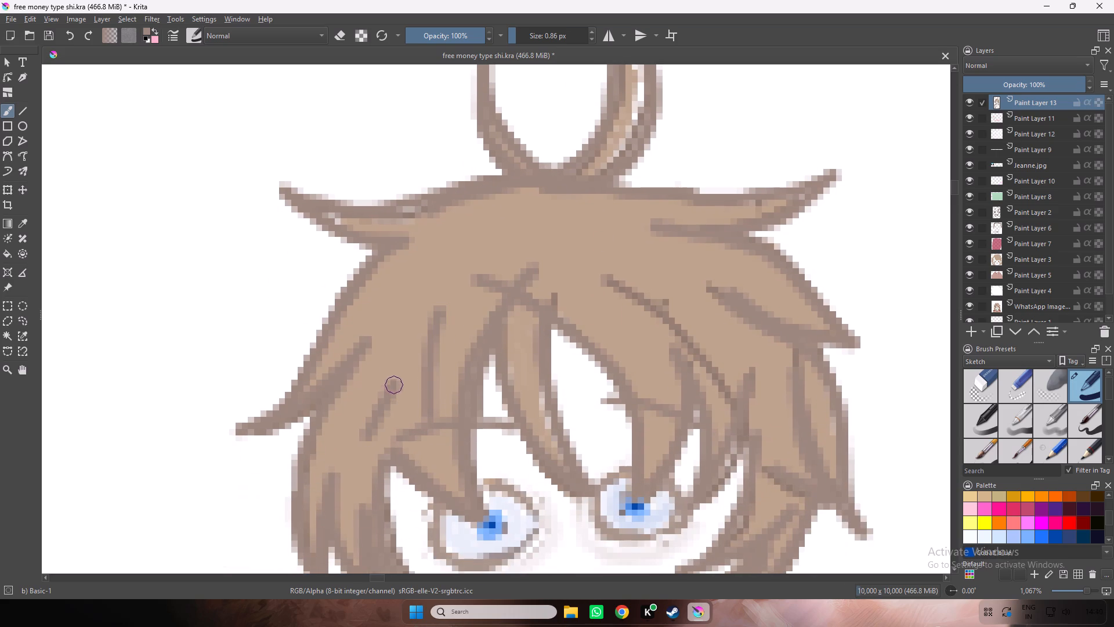
# Lengthen the inner lines of the upper right and left hair tufts and the slanted strand on the left side.
pyautogui.moveTo(670, 230); pyautogui.dragTo(653, 226)
pyautogui.moveTo(653, 226); pyautogui.dragTo(636, 222)
pyautogui.moveTo(402, 237); pyautogui.dragTo(432, 230)
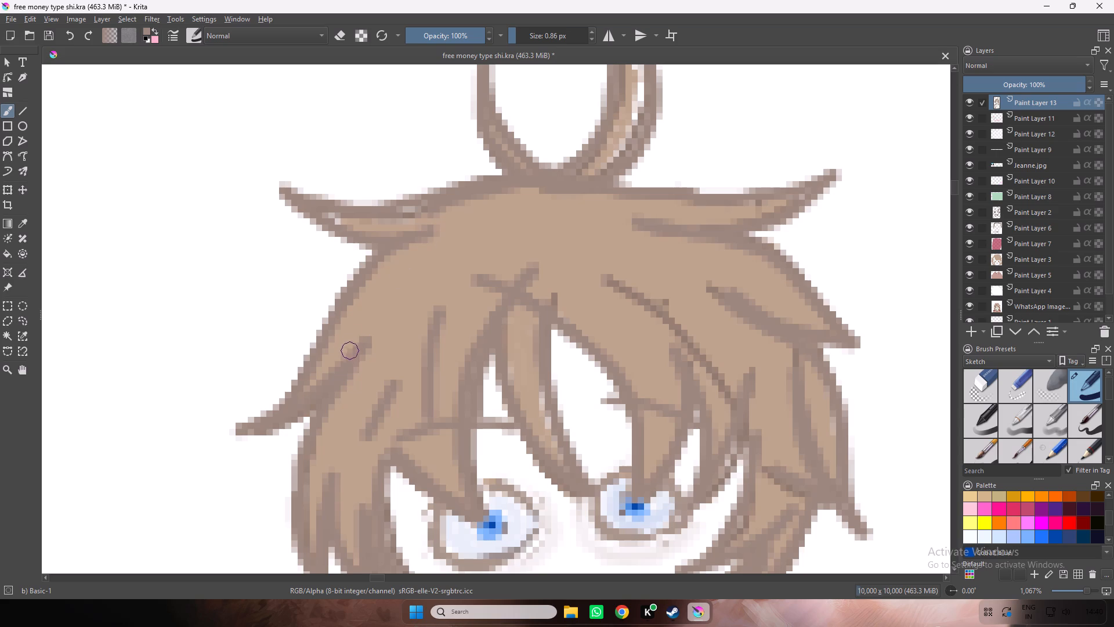
pyautogui.moveTo(359, 352); pyautogui.dragTo(404, 296)
# Extend the strand line in the left side lock upward into the hair.
pyautogui.press('space')
pyautogui.press('space')
pyautogui.press('space')
pyautogui.press('space')
pyautogui.press('space')
pyautogui.press('space')
pyautogui.press('space')
pyautogui.press('space')
pyautogui.press('space')
pyautogui.moveTo(460, 338); pyautogui.dragTo(506, 188)
pyautogui.moveTo(382, 333); pyautogui.dragTo(382, 323)
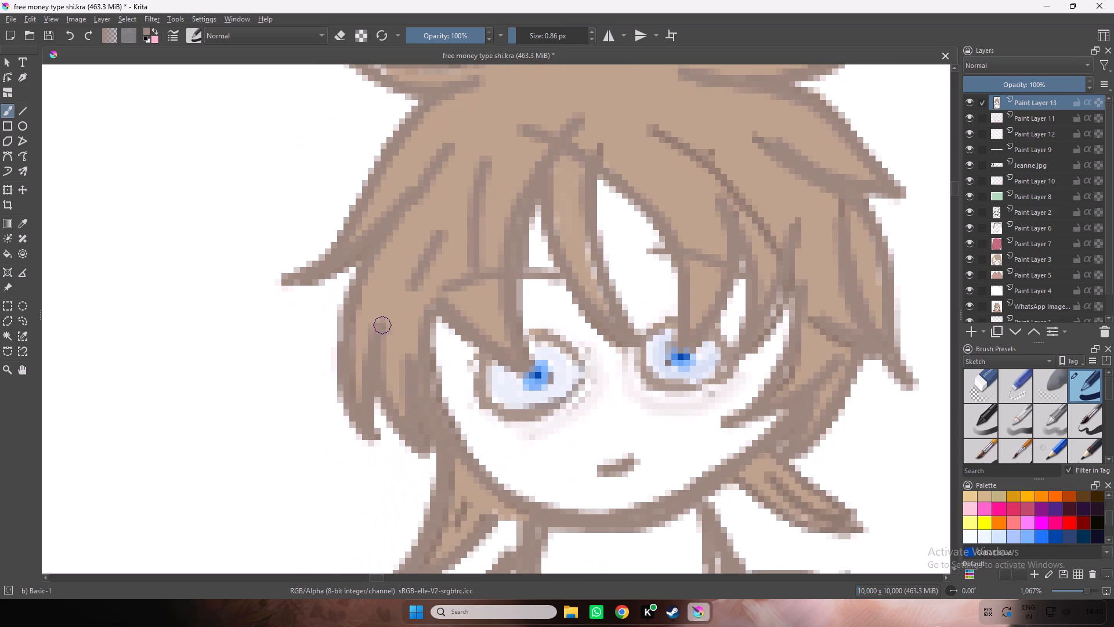
pyautogui.moveTo(382, 323); pyautogui.dragTo(393, 291)
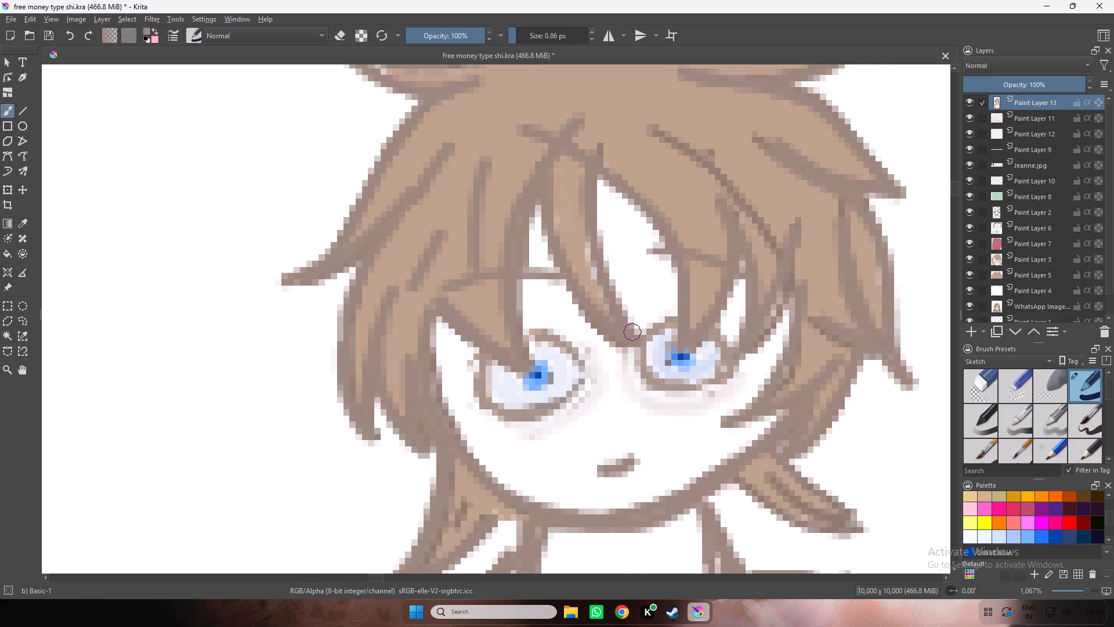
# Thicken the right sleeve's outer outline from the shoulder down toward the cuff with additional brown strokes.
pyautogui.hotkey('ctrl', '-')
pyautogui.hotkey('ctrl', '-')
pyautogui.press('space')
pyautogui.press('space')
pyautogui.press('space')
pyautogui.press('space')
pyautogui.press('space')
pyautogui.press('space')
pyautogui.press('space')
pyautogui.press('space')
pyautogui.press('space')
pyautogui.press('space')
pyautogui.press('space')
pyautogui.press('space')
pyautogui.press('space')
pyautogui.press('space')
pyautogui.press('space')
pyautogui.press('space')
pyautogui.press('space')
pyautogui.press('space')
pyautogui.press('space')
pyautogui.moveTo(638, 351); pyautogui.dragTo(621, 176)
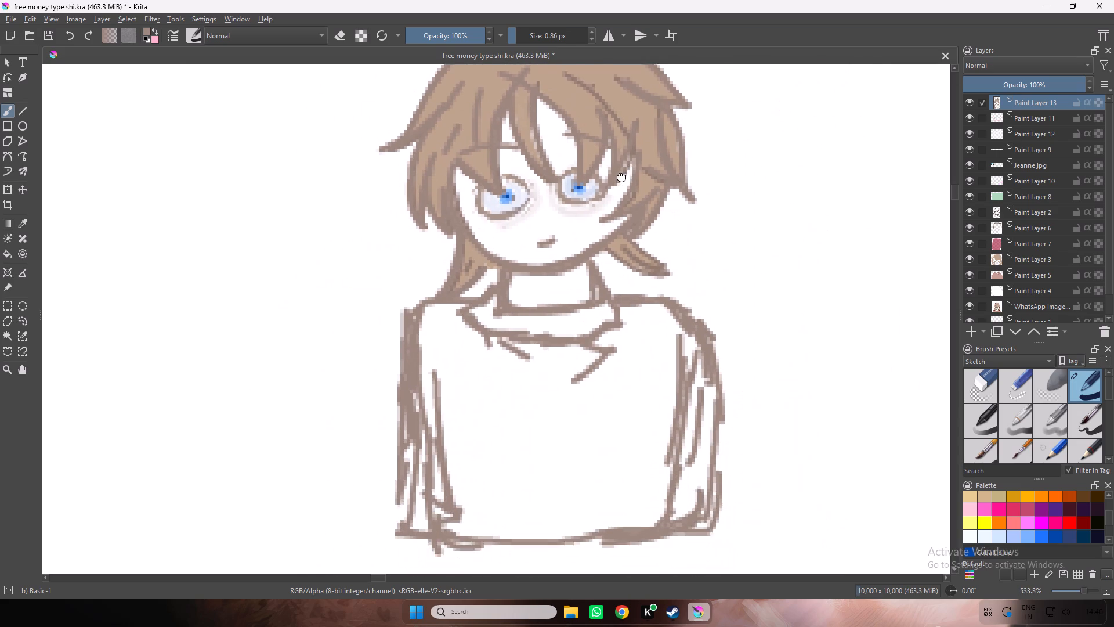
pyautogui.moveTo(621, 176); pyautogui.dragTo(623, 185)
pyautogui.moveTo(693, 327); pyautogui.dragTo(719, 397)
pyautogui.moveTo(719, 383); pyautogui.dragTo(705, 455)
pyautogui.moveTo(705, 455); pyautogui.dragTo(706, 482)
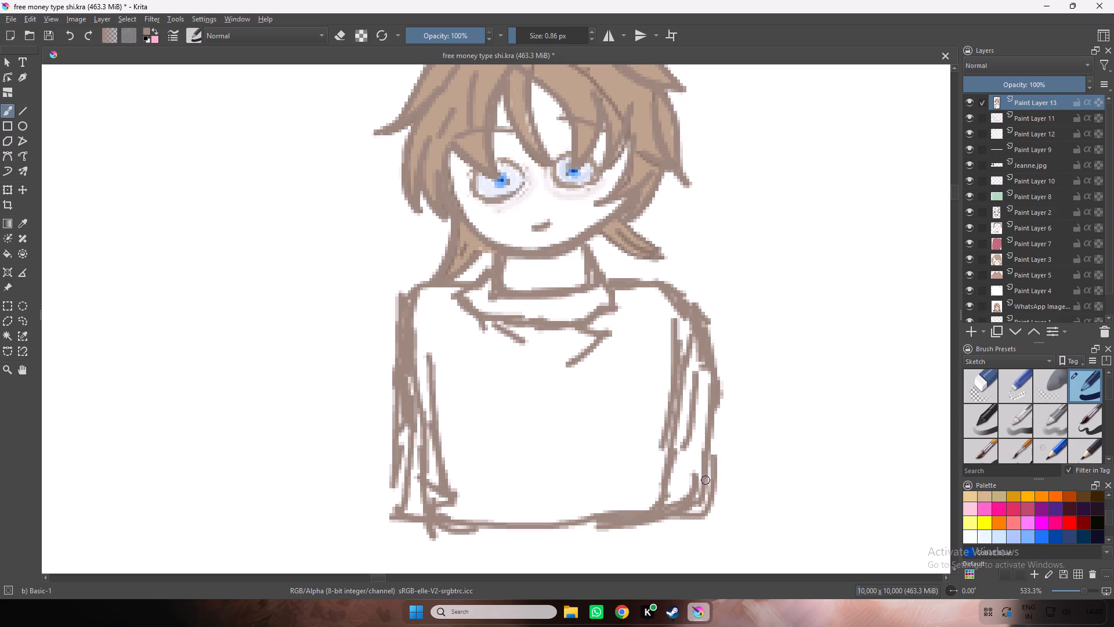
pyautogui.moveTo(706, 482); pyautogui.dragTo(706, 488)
# Erase the torso, arms and outer shoulders below the neck using a 133.40 px eraser, and return to painting mode.
pyautogui.moveTo(520, 31); pyautogui.dragTo(549, 35)
pyautogui.press('e')
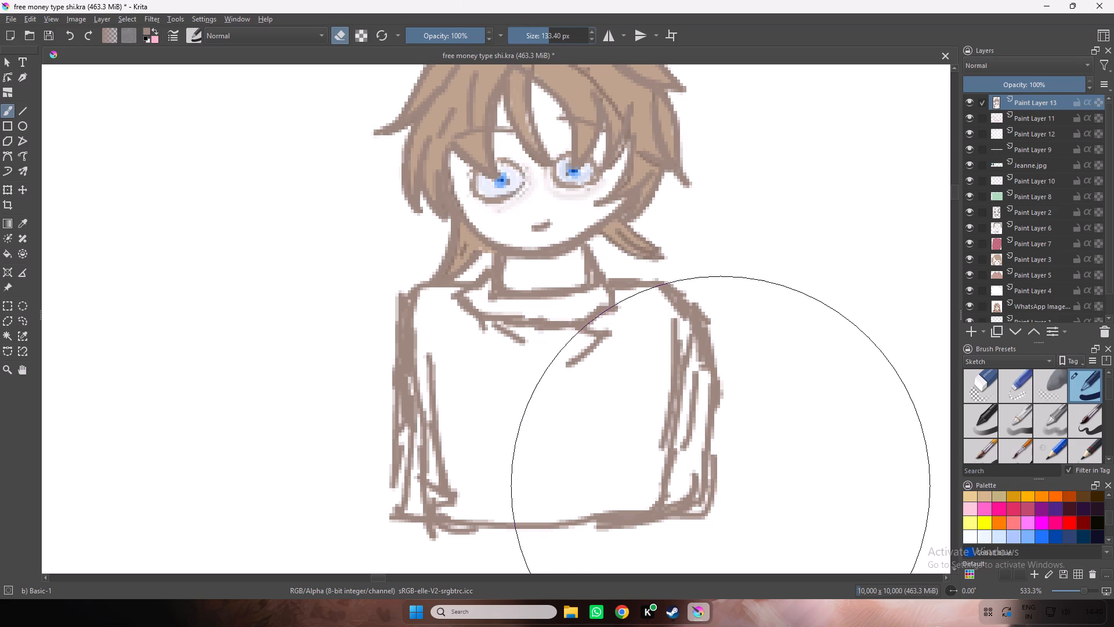
pyautogui.moveTo(716, 486); pyautogui.dragTo(413, 506)
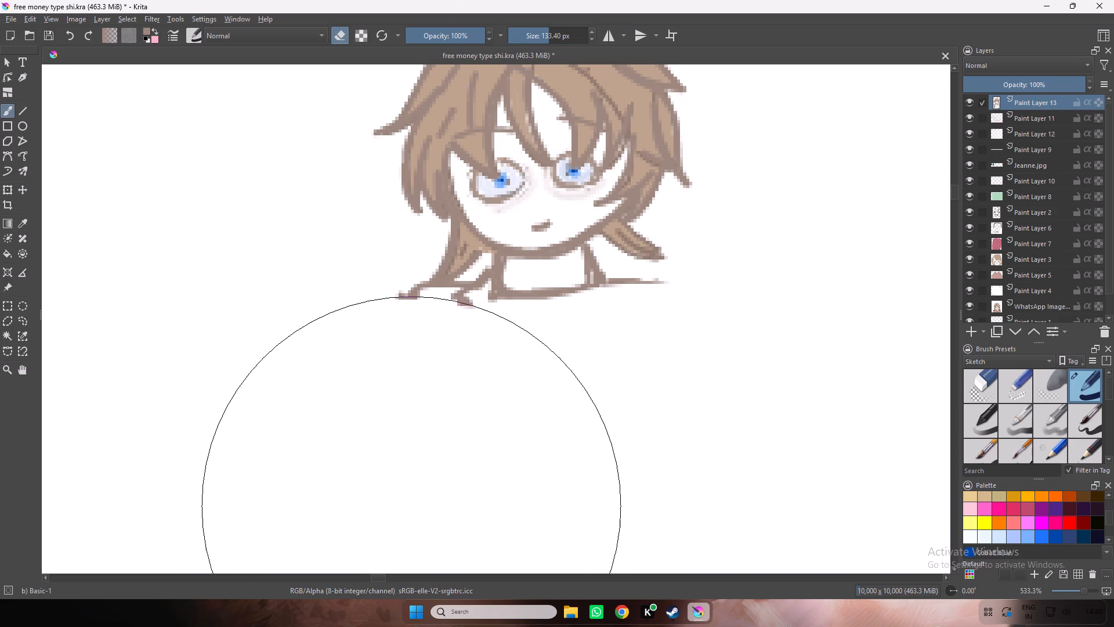
pyautogui.moveTo(413, 506); pyautogui.dragTo(356, 488)
pyautogui.press('e')
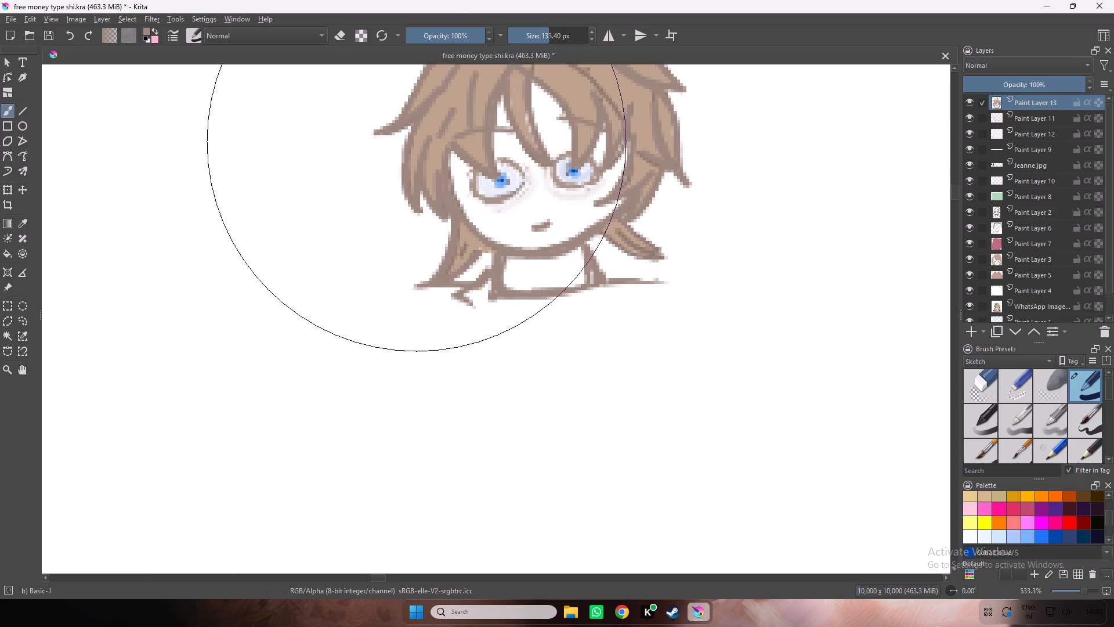
# Set the brush size to 1.92 px, thicken the neck's base line and outline an angular brown collar around it.
pyautogui.moveTo(527, 31); pyautogui.dragTo(518, 34)
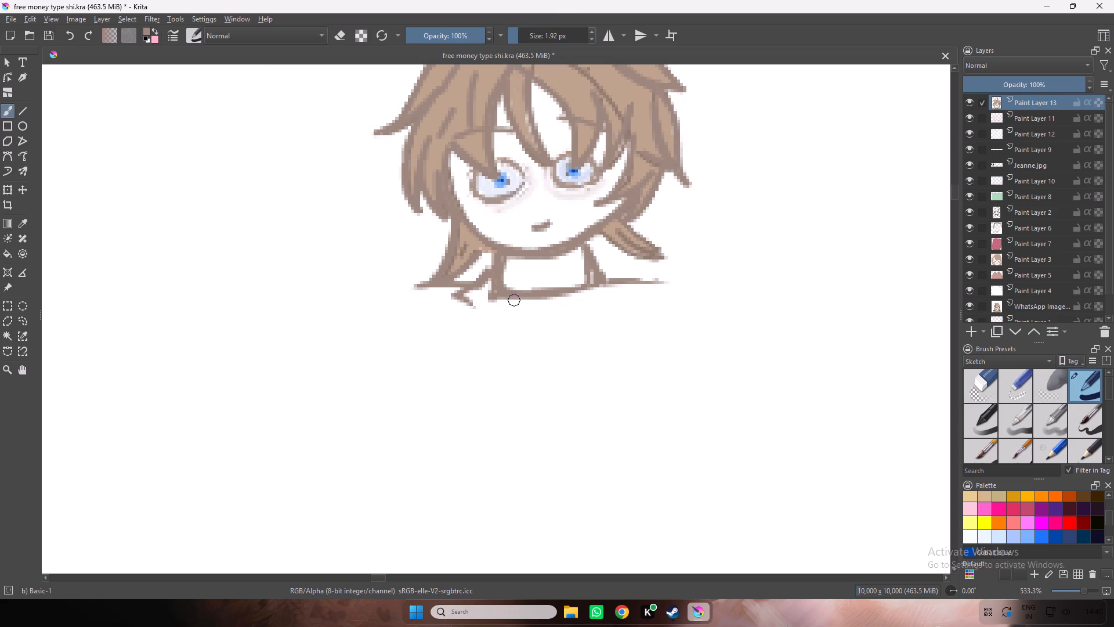
pyautogui.moveTo(491, 289); pyautogui.dragTo(595, 281)
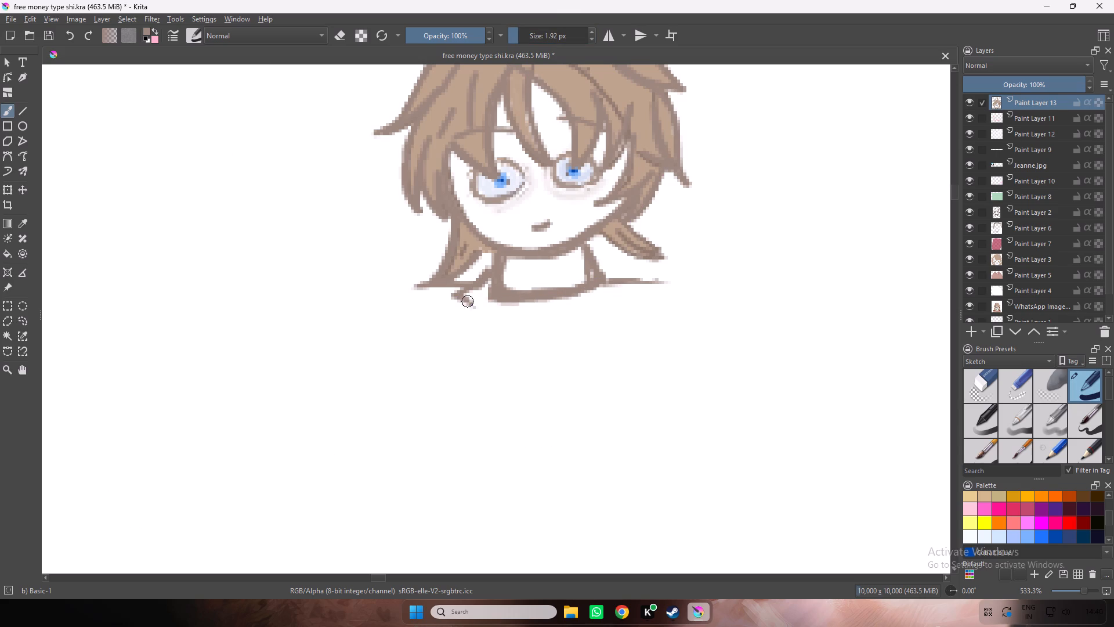
pyautogui.moveTo(484, 277); pyautogui.dragTo(482, 316)
pyautogui.moveTo(592, 264); pyautogui.dragTo(599, 315)
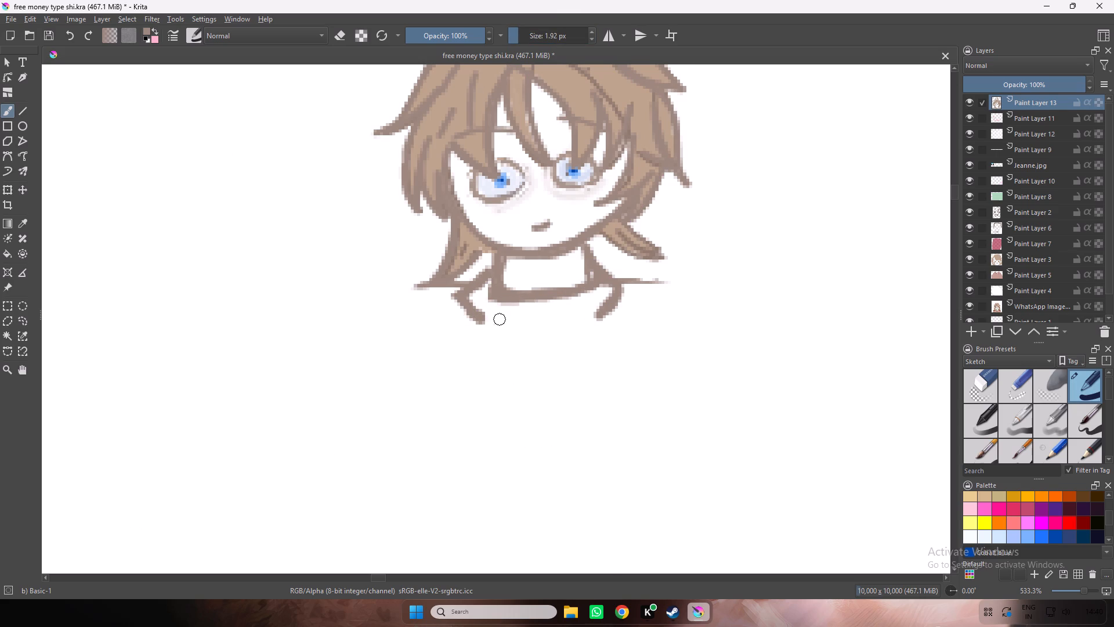
pyautogui.click(482, 321)
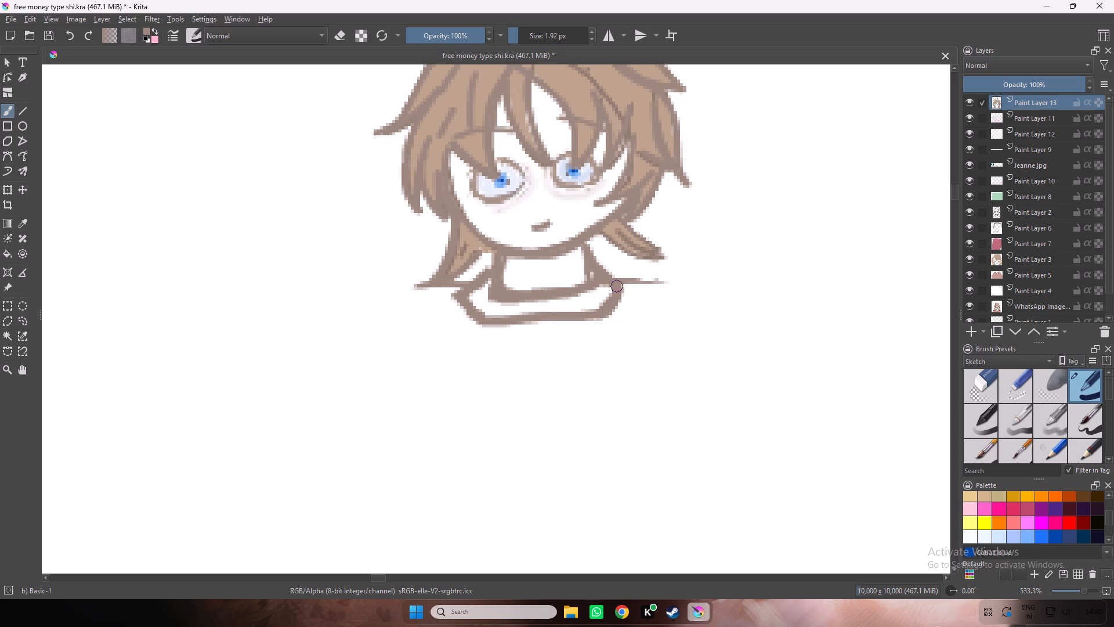
# Thicken the brown strand lines of the hair locks beside the neck and the right jawline next to them.
pyautogui.press('space')
pyautogui.press('space')
pyautogui.moveTo(528, 264); pyautogui.dragTo(487, 333)
pyautogui.moveTo(595, 320); pyautogui.dragTo(603, 309)
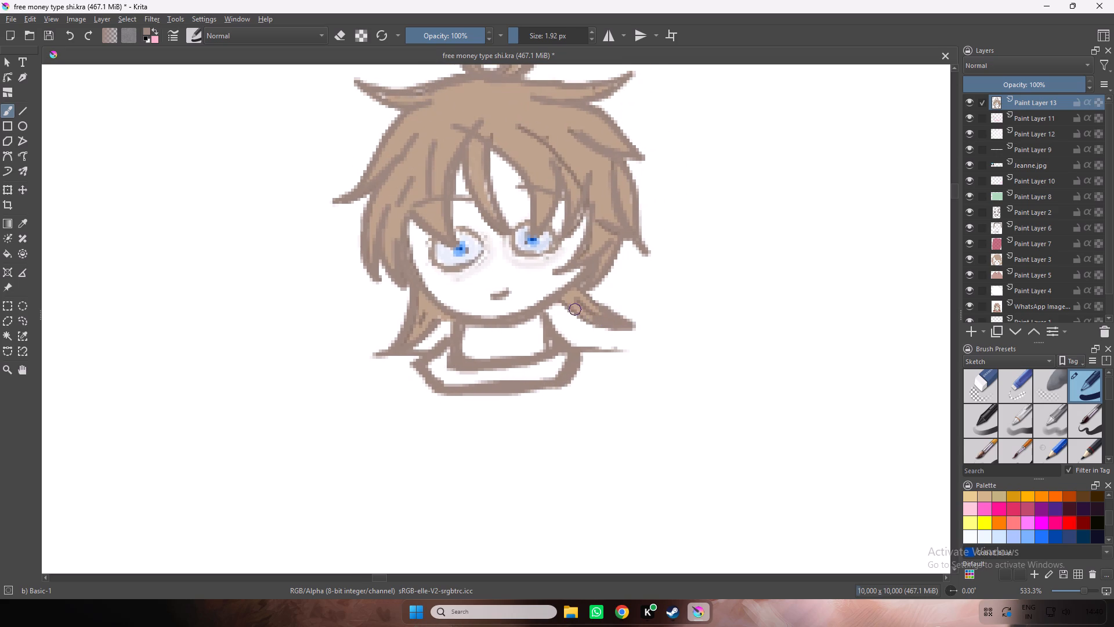
pyautogui.moveTo(555, 296); pyautogui.dragTo(589, 323)
pyautogui.moveTo(578, 300); pyautogui.dragTo(593, 316)
pyautogui.moveTo(428, 308); pyautogui.dragTo(425, 315)
pyautogui.moveTo(532, 309); pyautogui.dragTo(572, 280)
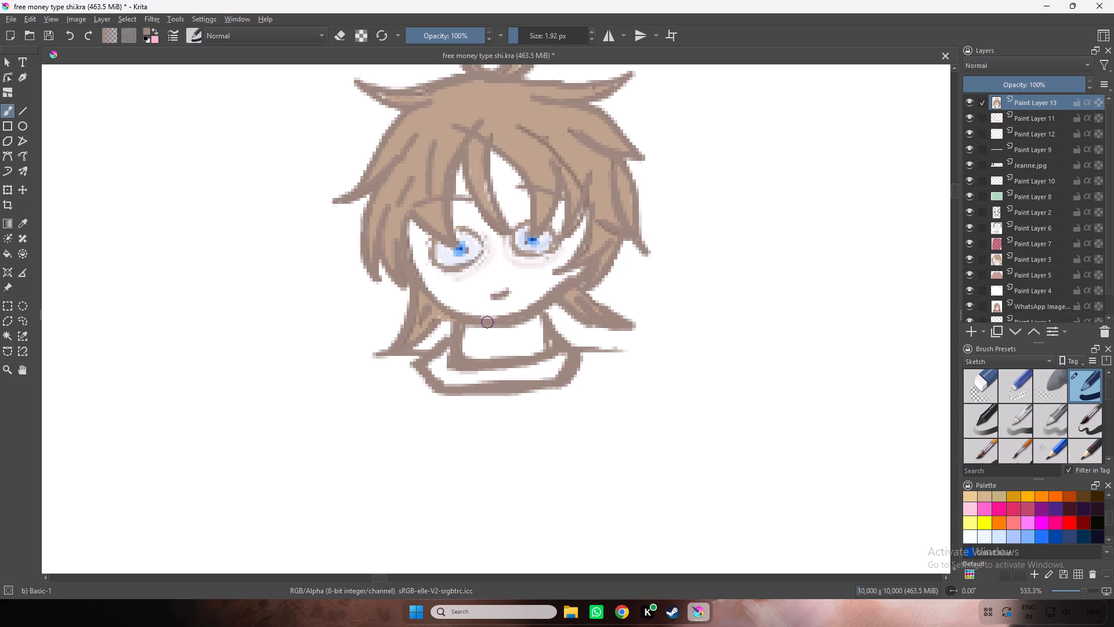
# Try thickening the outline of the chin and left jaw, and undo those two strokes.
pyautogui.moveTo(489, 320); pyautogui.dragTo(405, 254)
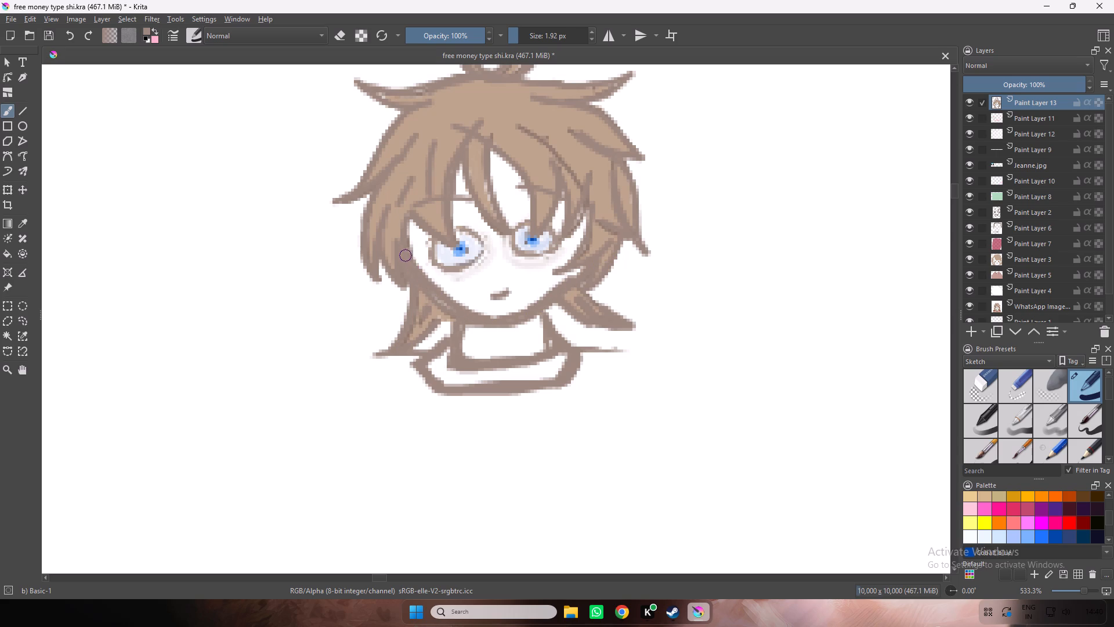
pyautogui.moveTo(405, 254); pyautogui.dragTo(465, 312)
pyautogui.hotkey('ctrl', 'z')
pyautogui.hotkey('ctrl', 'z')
# Examine the head and new collar as a whole from farther out.
pyautogui.press('space')
pyautogui.press('space')
pyautogui.press('space')
pyautogui.press('space')
pyautogui.press('space')
pyautogui.press('space')
pyautogui.press('space')
pyautogui.press('space')
pyautogui.press('space')
pyautogui.press('space')
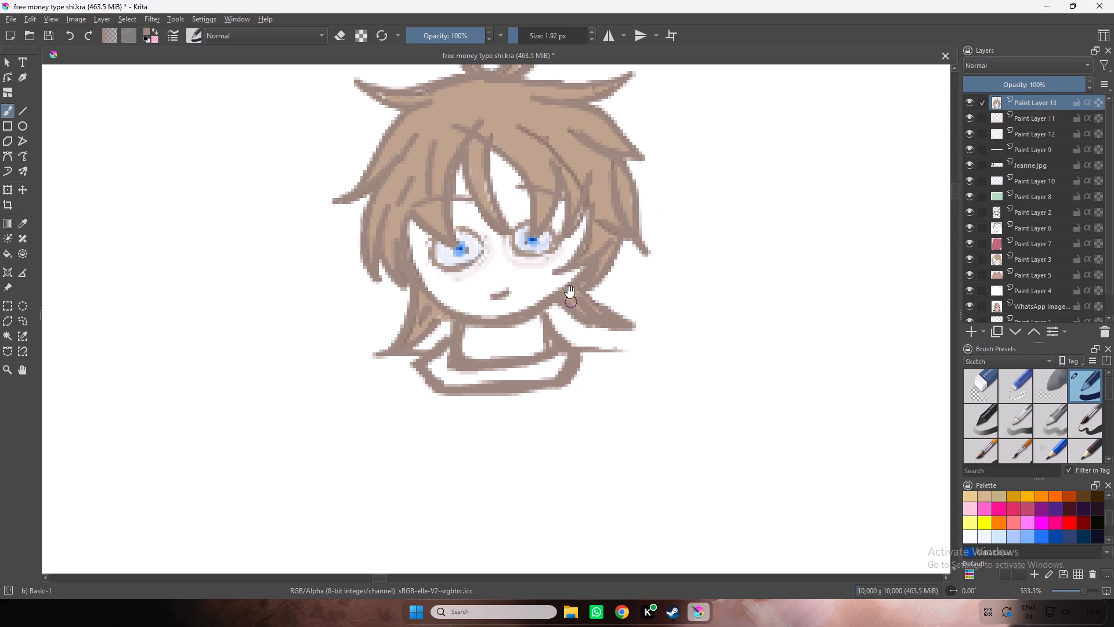
pyautogui.moveTo(570, 291); pyautogui.dragTo(597, 329)
pyautogui.hotkey('ctrl', '-')
pyautogui.hotkey('ctrl', '-')
pyautogui.hotkey('ctrl', '-')
pyautogui.hotkey('ctrl', '-')
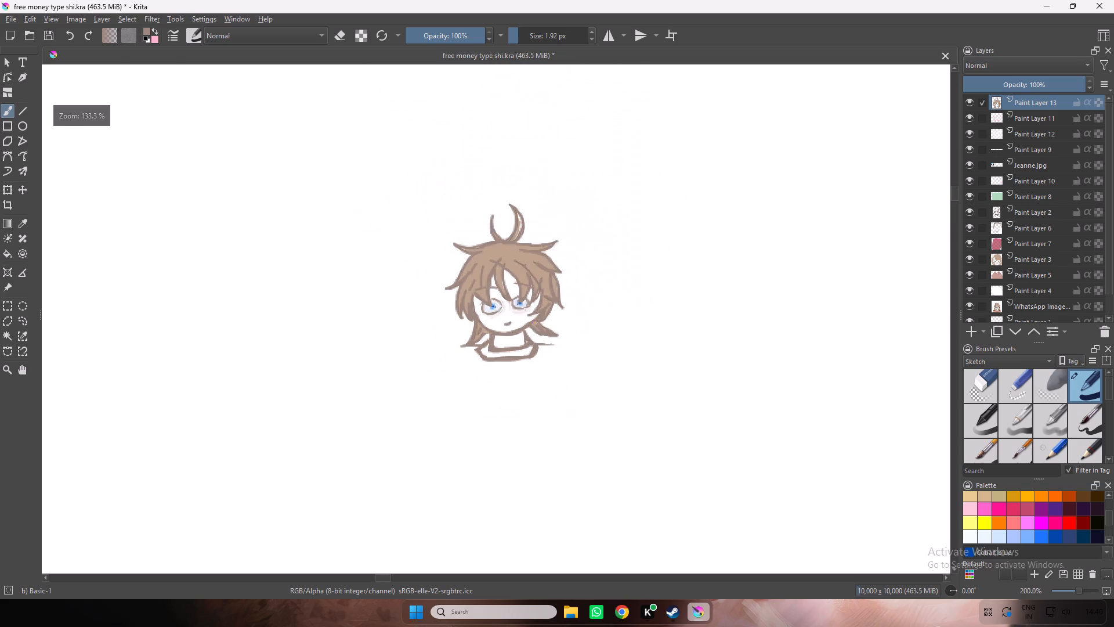
pyautogui.hotkey('ctrl', '-')
pyautogui.hotkey('ctrl', '-')
pyautogui.hotkey('ctrl', '-')
# Set the brush size to 0.03 px and draw a small brown heart outline on the left cheek beside the mouth.
pyautogui.hotkey('ctrl', '=')
pyautogui.hotkey('ctrl', '=')
pyautogui.hotkey('ctrl', '=')
pyautogui.hotkey('ctrl', '=')
pyautogui.hotkey('ctrl', '=')
pyautogui.hotkey('ctrl', '=')
pyautogui.hotkey('ctrl', '=')
pyautogui.hotkey('ctrl', '=')
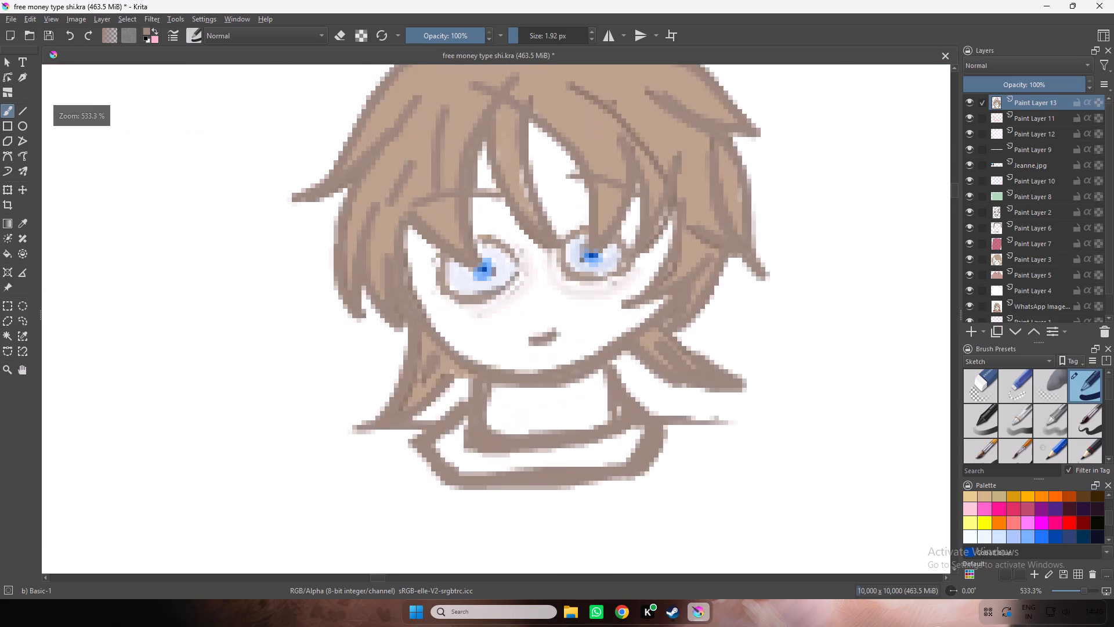
pyautogui.hotkey('ctrl', '=')
pyautogui.hotkey('ctrl', '=')
pyautogui.hotkey('ctrl', '=')
pyautogui.hotkey('ctrl', '=')
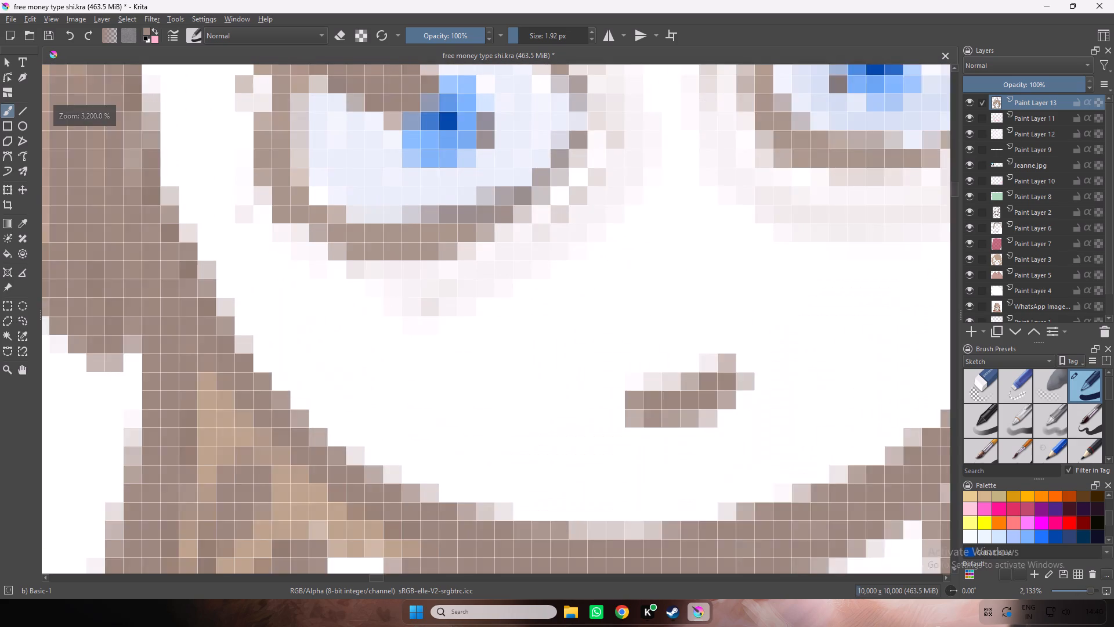
pyautogui.hotkey('ctrl', '=')
pyautogui.hotkey('ctrl', '=')
pyautogui.hotkey('ctrl', '=')
pyautogui.press('space')
pyautogui.press('space')
pyautogui.moveTo(602, 417); pyautogui.dragTo(656, 167)
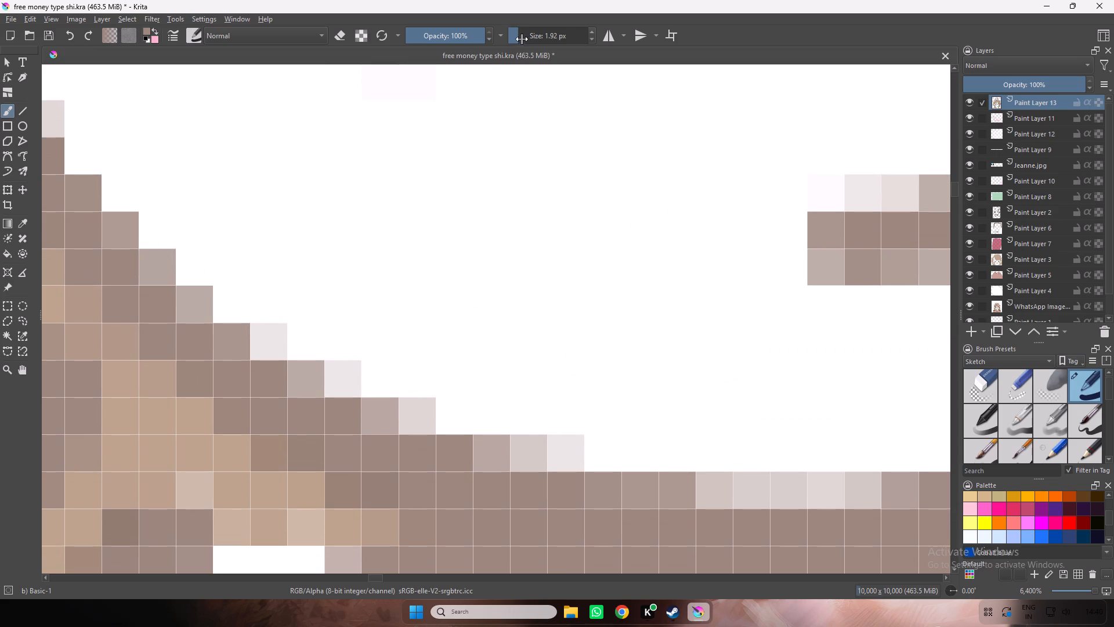
pyautogui.moveTo(519, 38); pyautogui.dragTo(511, 35)
pyautogui.moveTo(336, 149); pyautogui.dragTo(450, 179)
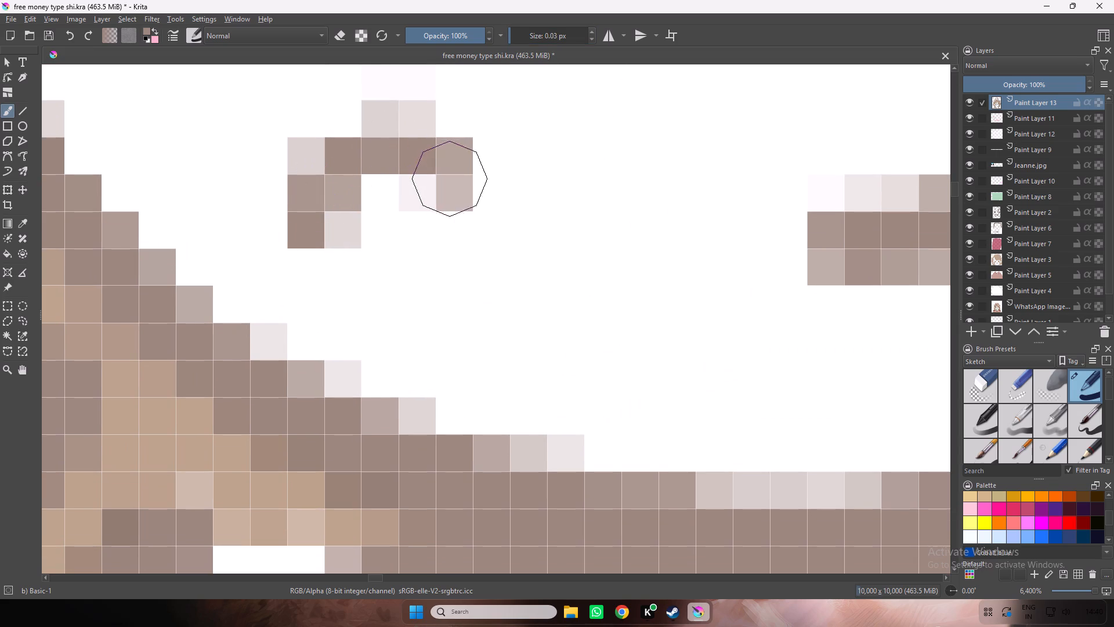
pyautogui.moveTo(450, 179); pyautogui.dragTo(574, 157)
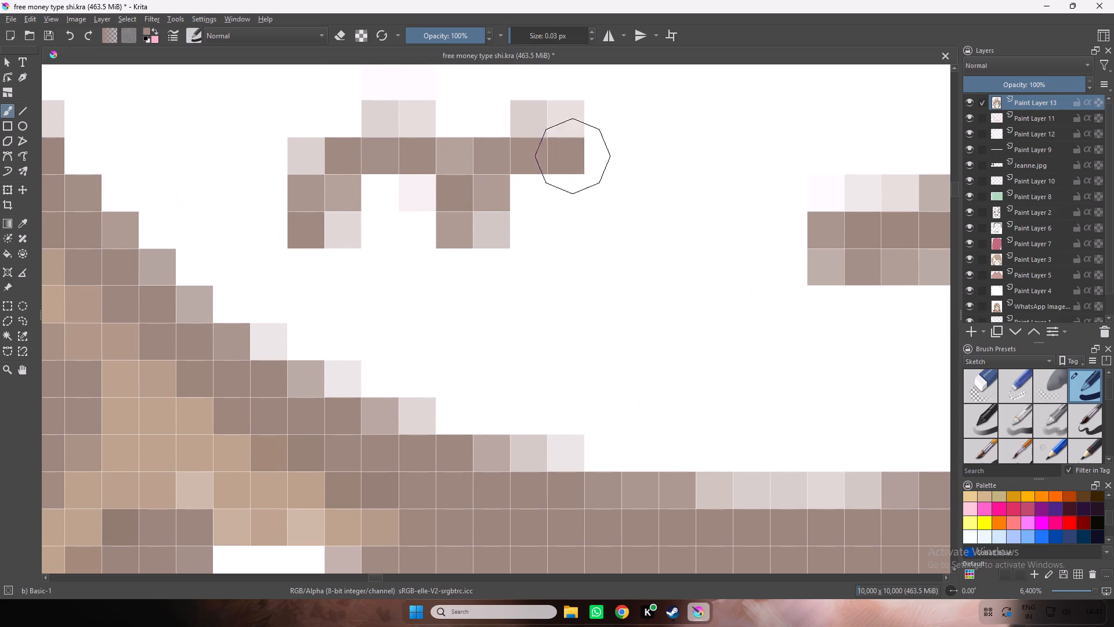
pyautogui.moveTo(574, 157); pyautogui.dragTo(435, 453)
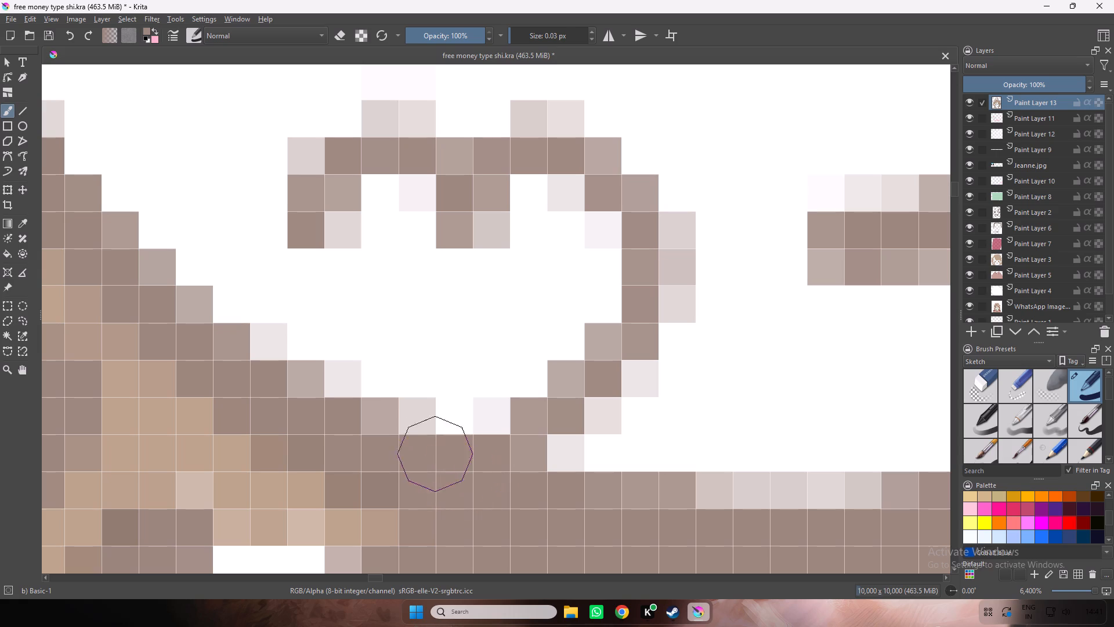
pyautogui.moveTo(435, 453); pyautogui.dragTo(321, 177)
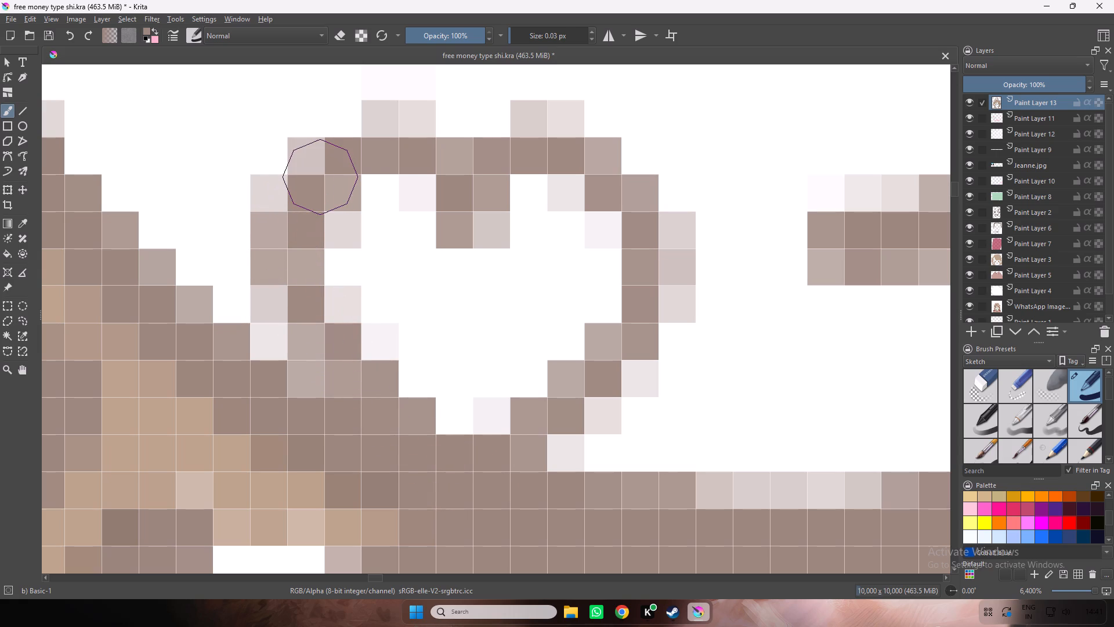
pyautogui.moveTo(321, 177); pyautogui.dragTo(322, 176)
# Examine the small character's size and placement against the other drawings on the canvas.
pyautogui.hotkey('ctrl', '-')
pyautogui.hotkey('ctrl', '-')
pyautogui.hotkey('ctrl', '-')
pyautogui.hotkey('ctrl', '-')
pyautogui.hotkey('ctrl', '-')
pyautogui.hotkey('ctrl', '-')
pyautogui.hotkey('ctrl', '-')
pyautogui.hotkey('ctrl', '-')
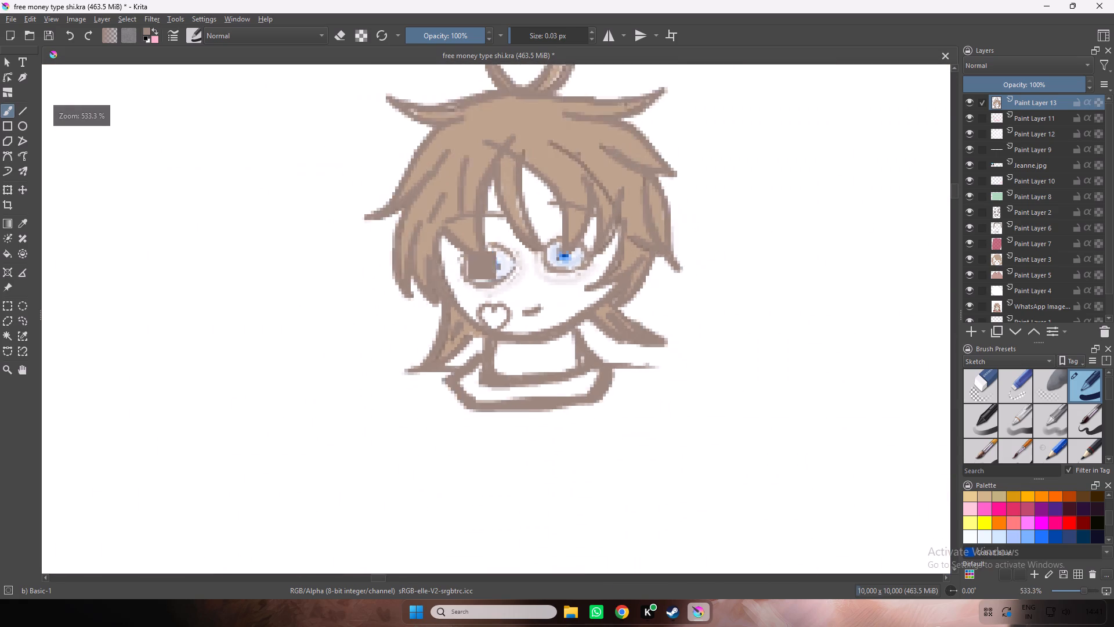
pyautogui.hotkey('ctrl', '-')
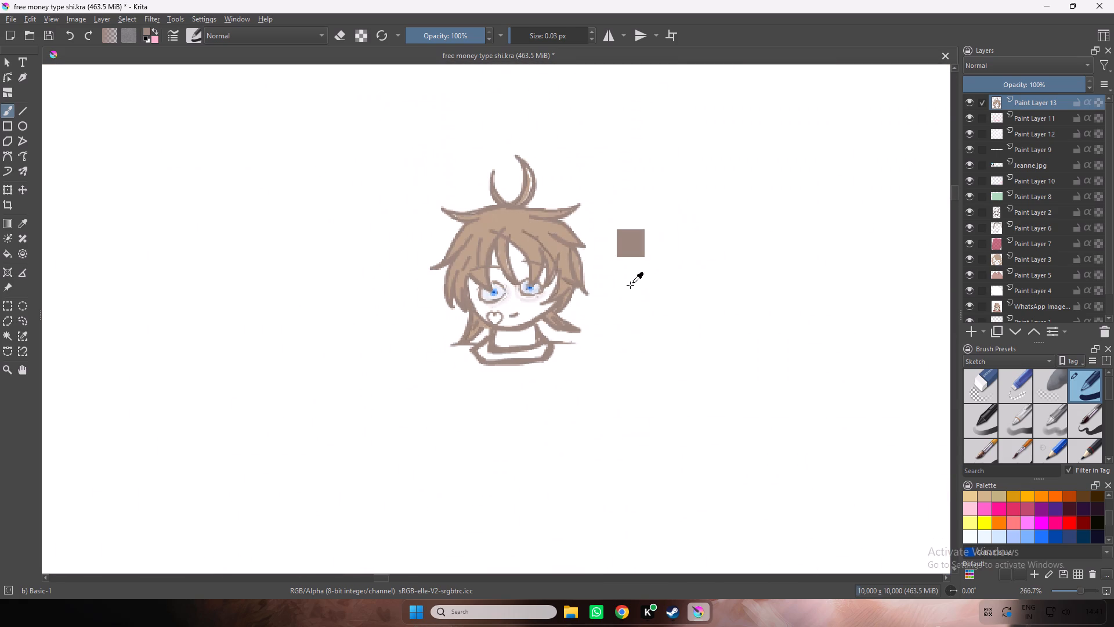
pyautogui.hotkey('ctrl', '-')
pyautogui.hotkey('ctrl', '-')
pyautogui.hotkey('ctrl', '-')
pyautogui.hotkey('ctrl', '-')
pyautogui.hotkey('ctrl', '-')
pyautogui.press('space')
pyautogui.press('space')
pyautogui.press('space')
pyautogui.press('space')
pyautogui.press('space')
pyautogui.press('space')
pyautogui.press('space')
pyautogui.press('space')
pyautogui.press('space')
pyautogui.press('space')
pyautogui.press('space')
pyautogui.press('space')
pyautogui.press('space')
pyautogui.press('space')
pyautogui.press('space')
pyautogui.press('space')
pyautogui.press('space')
pyautogui.press('space')
pyautogui.press('space')
pyautogui.press('space')
pyautogui.moveTo(625, 225); pyautogui.dragTo(493, 376)
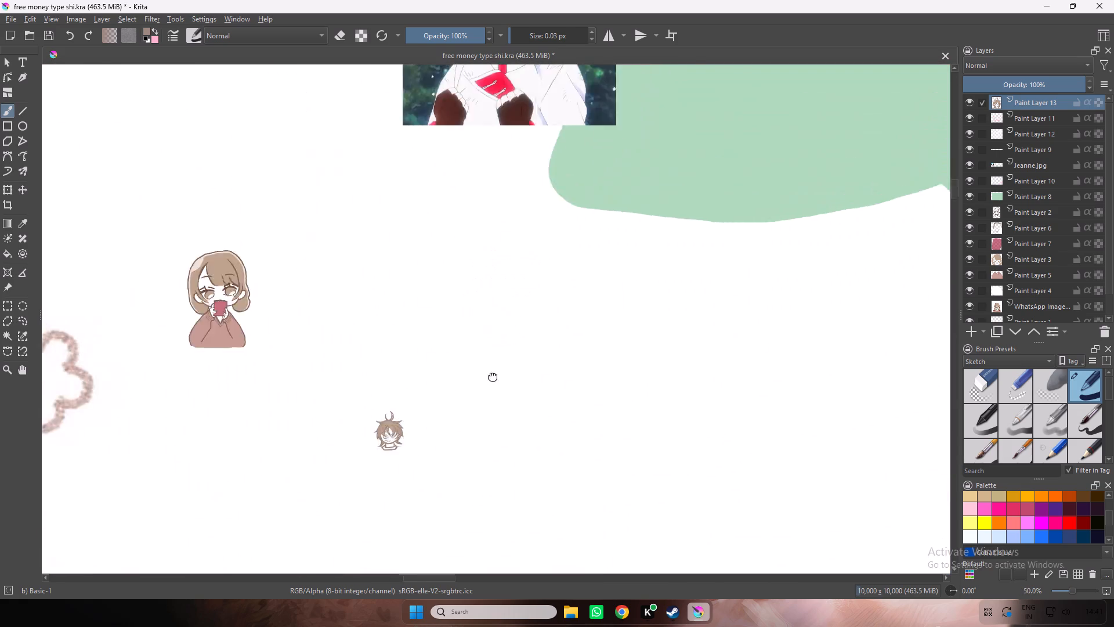
pyautogui.moveTo(493, 376); pyautogui.dragTo(410, 326)
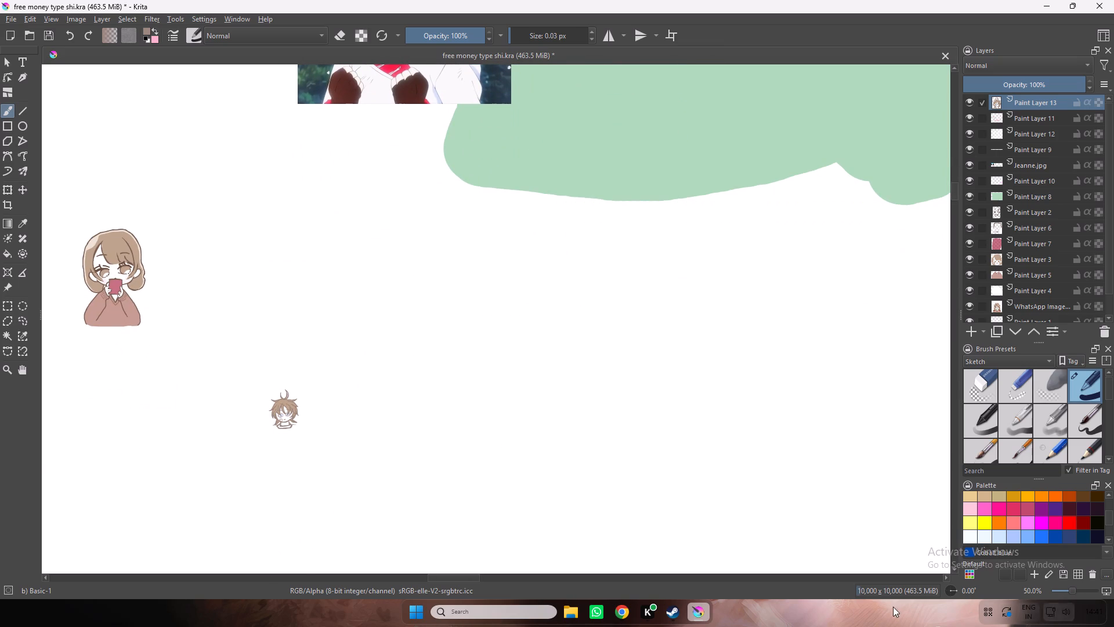
# Switch to the Chrome browser.
pyautogui.click(631, 614)
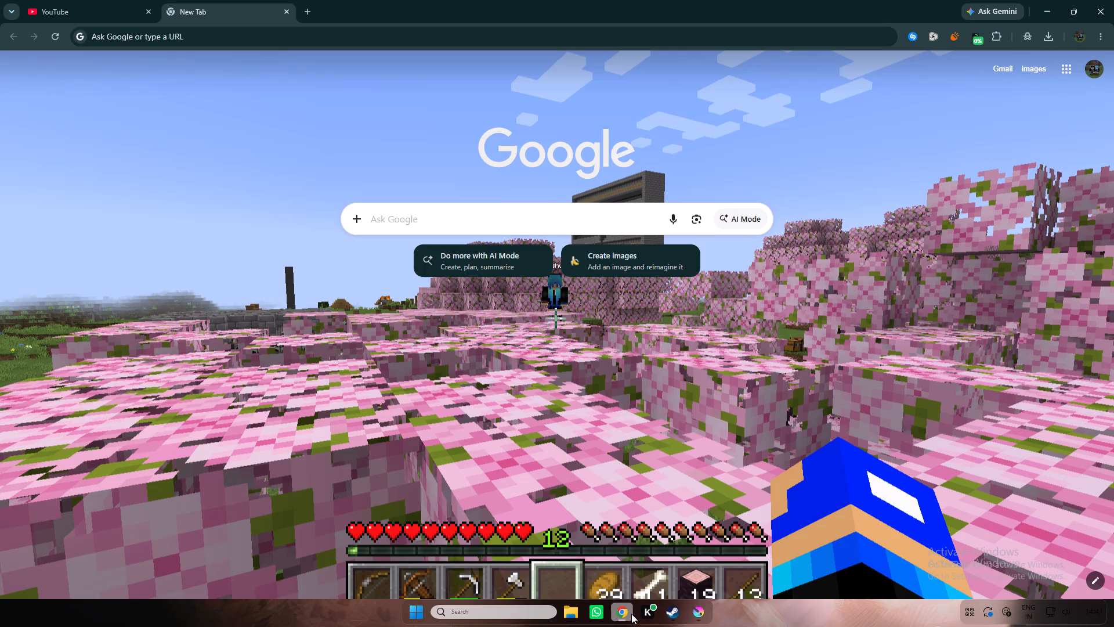
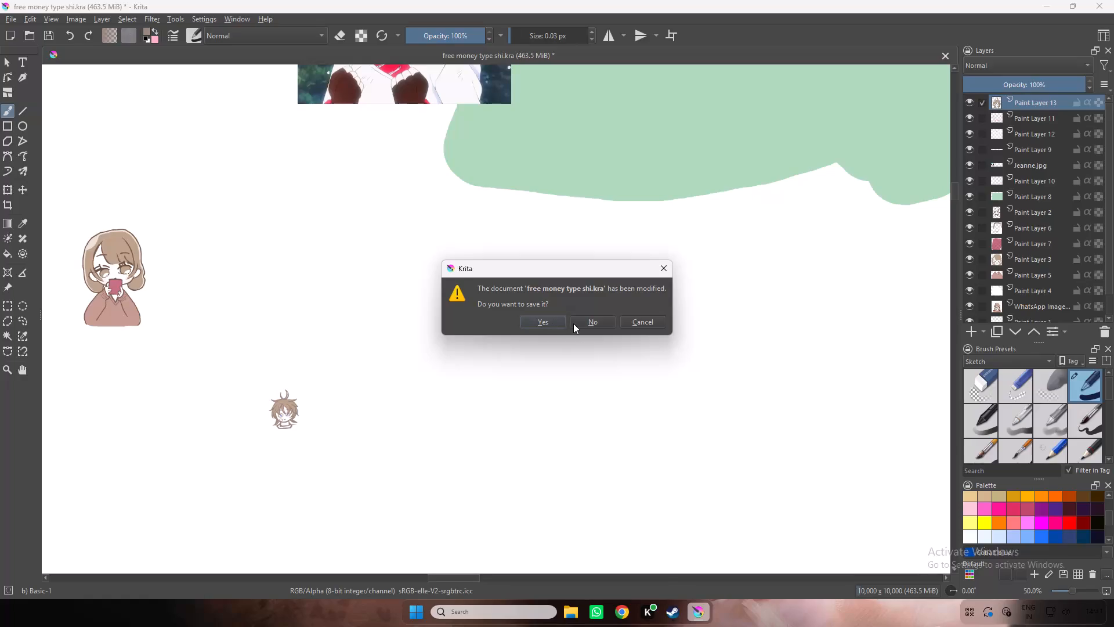
# Save the changes to free money type shi.kra as part of closing the document.
pyautogui.click(573, 323)
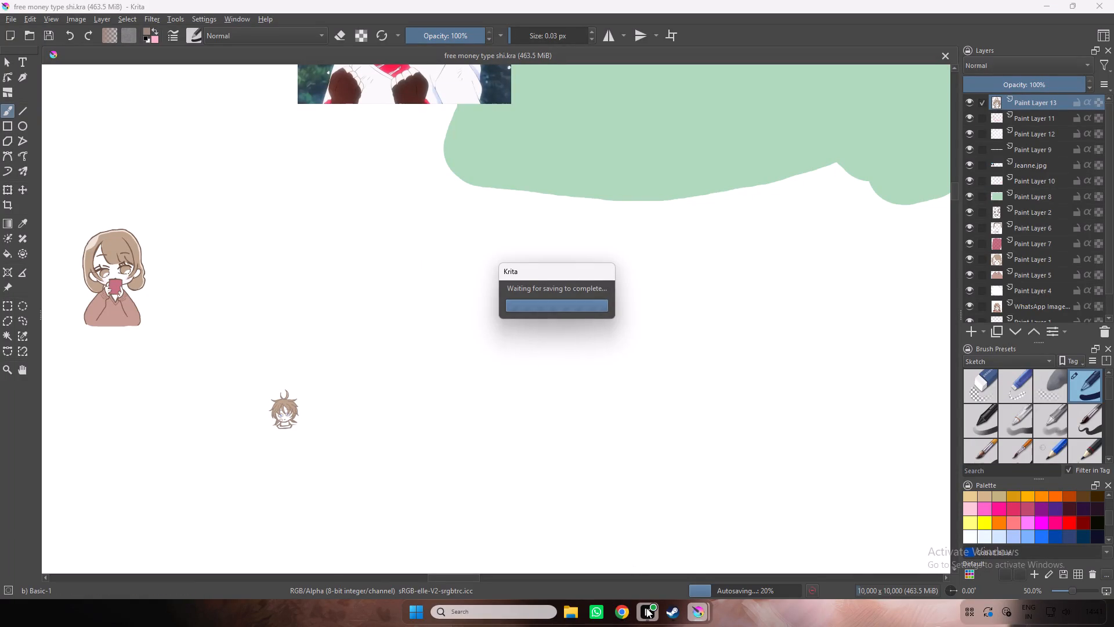
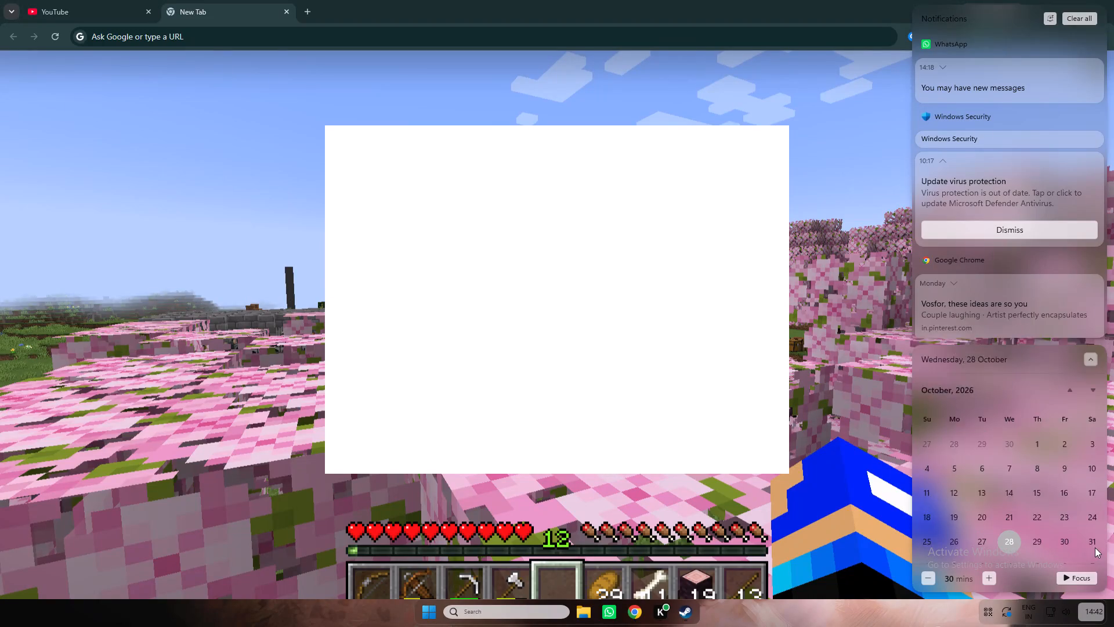
# Dismiss the open notifications and calendar view.
pyautogui.click(1088, 612)
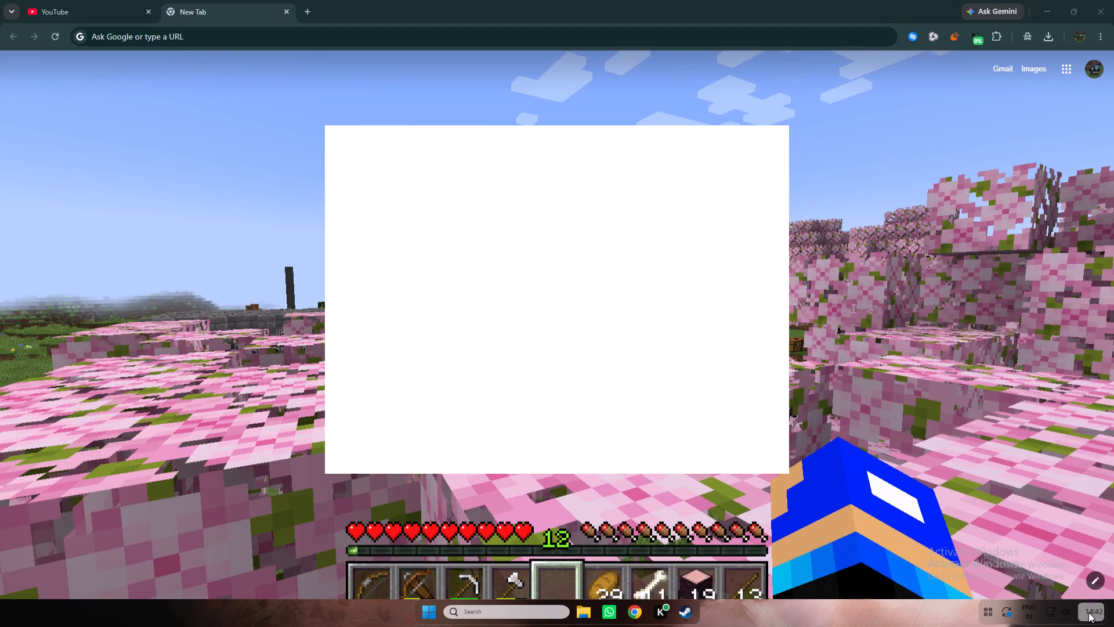
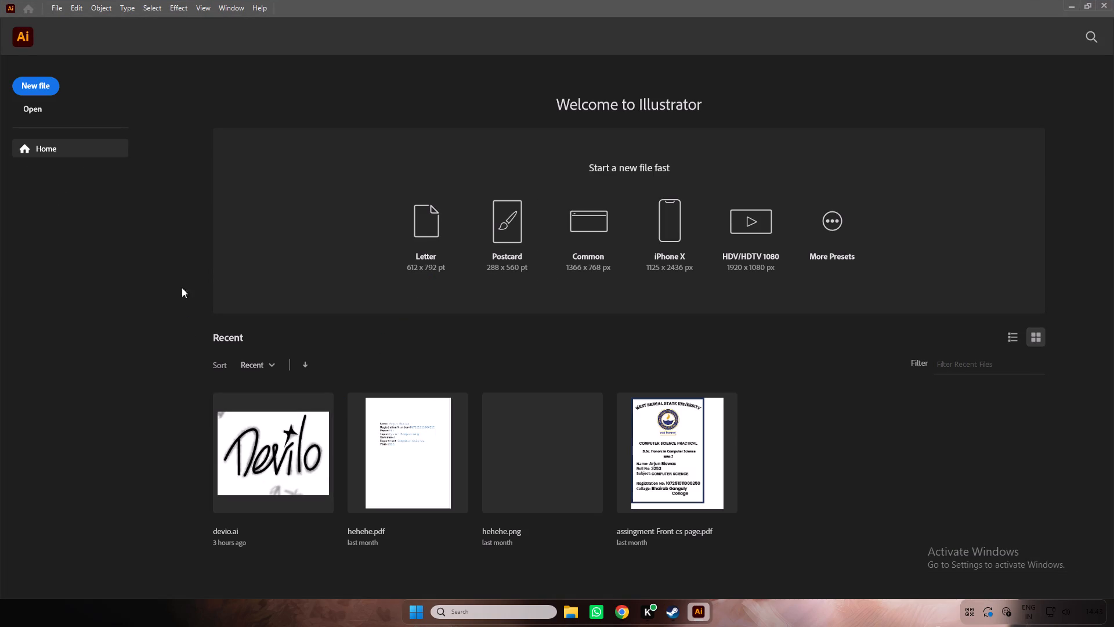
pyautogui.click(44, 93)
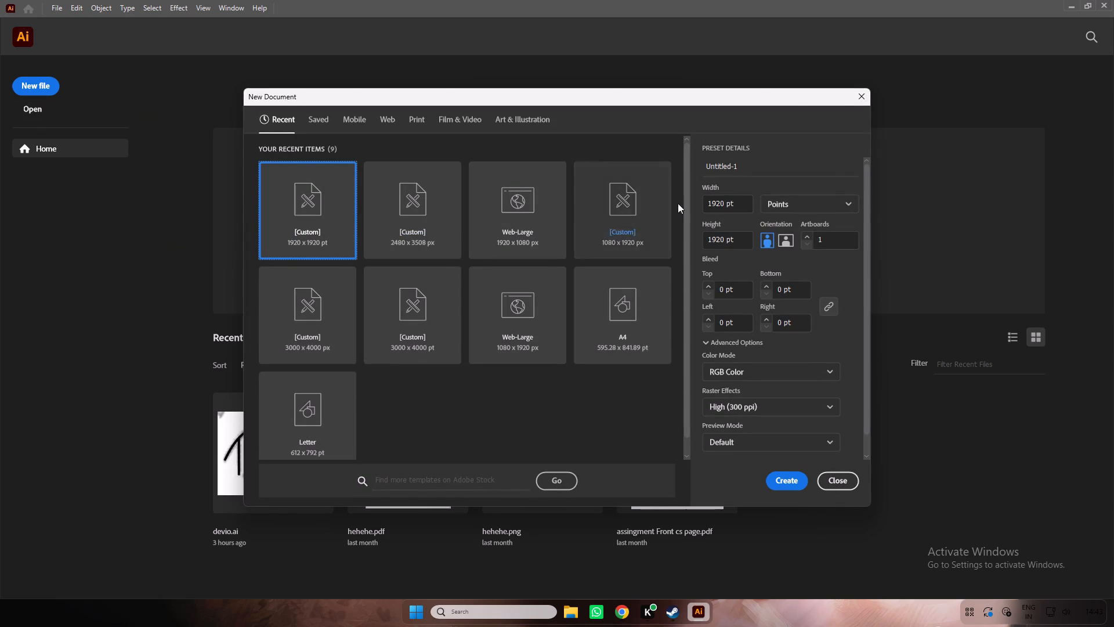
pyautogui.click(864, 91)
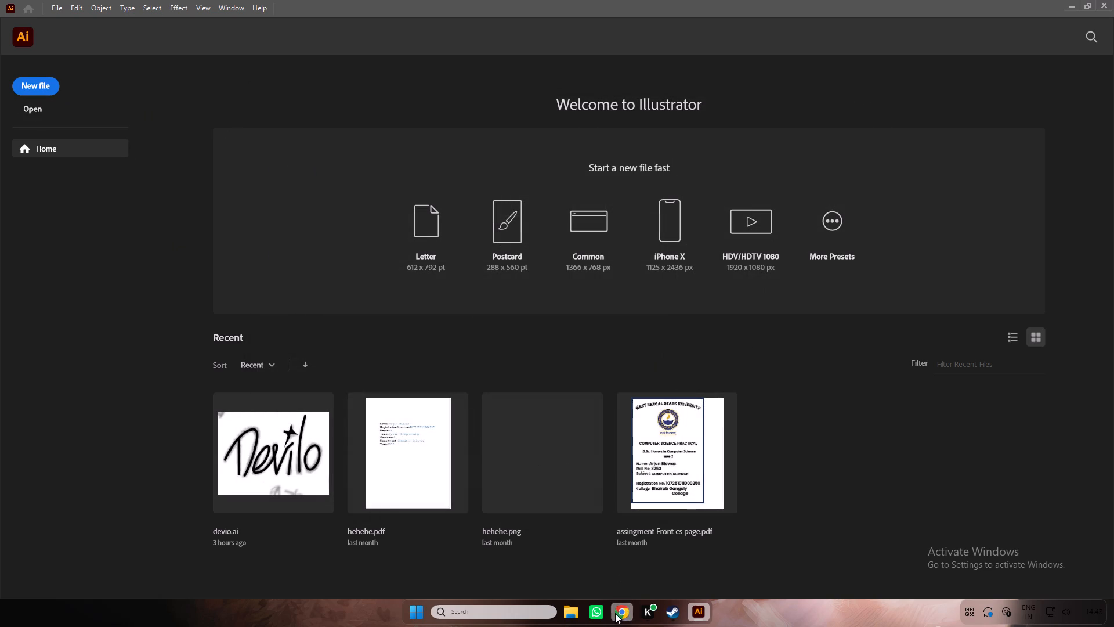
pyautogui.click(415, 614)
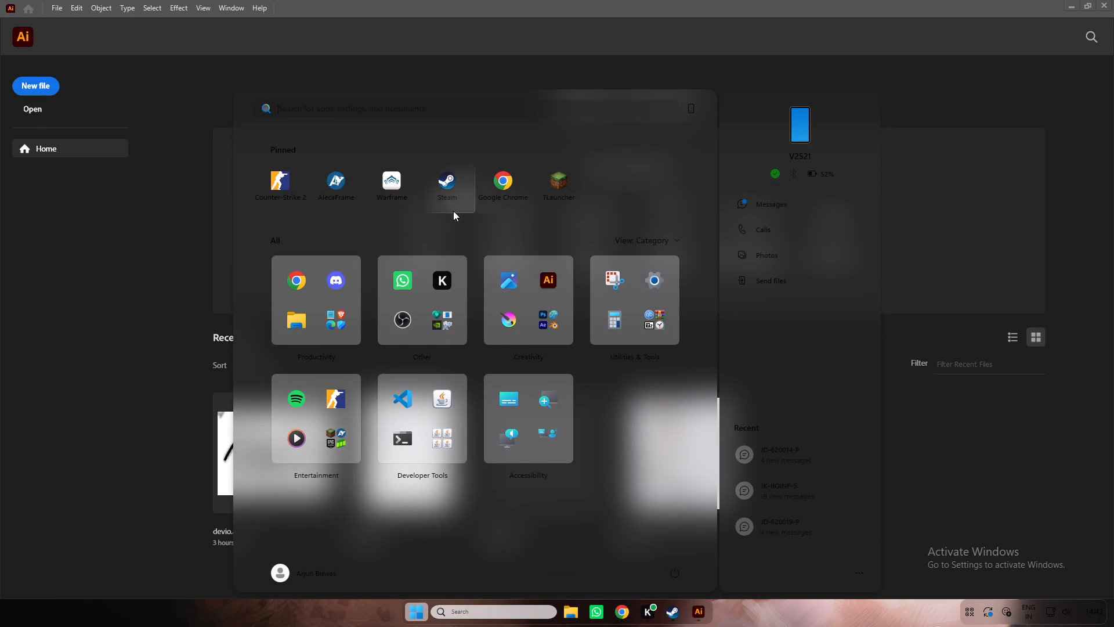
# Close Adobe Illustrator from its welcome screen.
pyautogui.click(1113, 0)
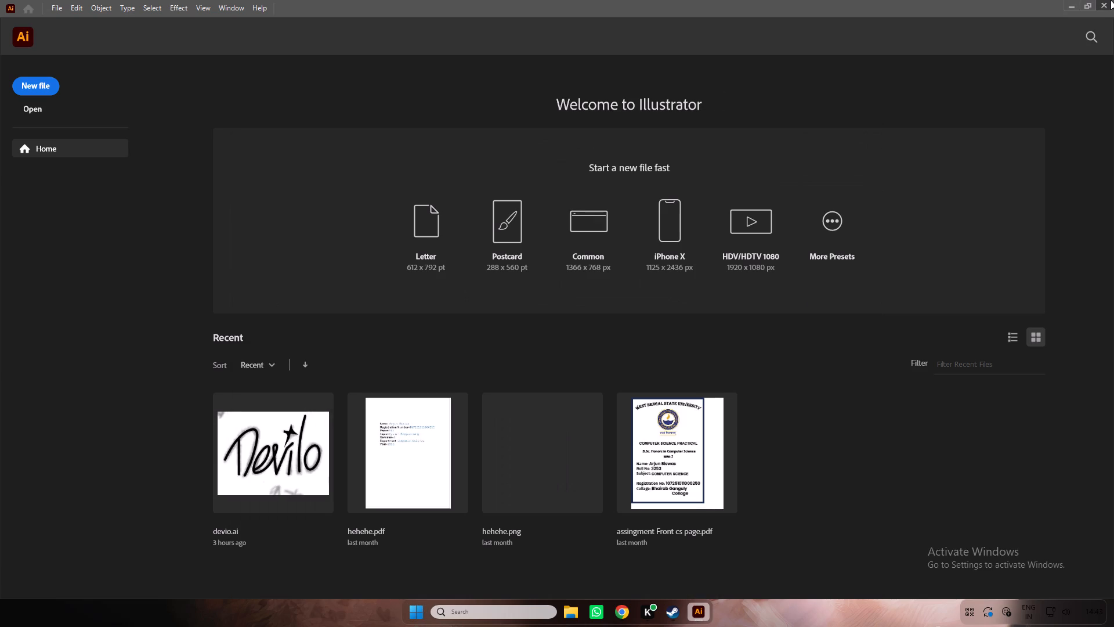
pyautogui.click(1110, 0)
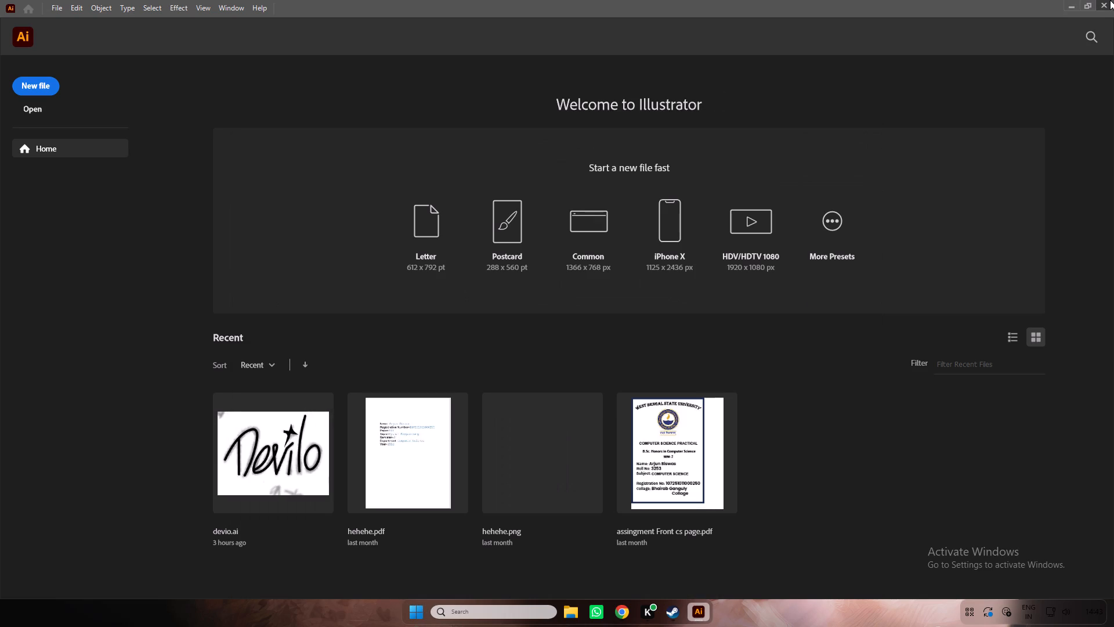